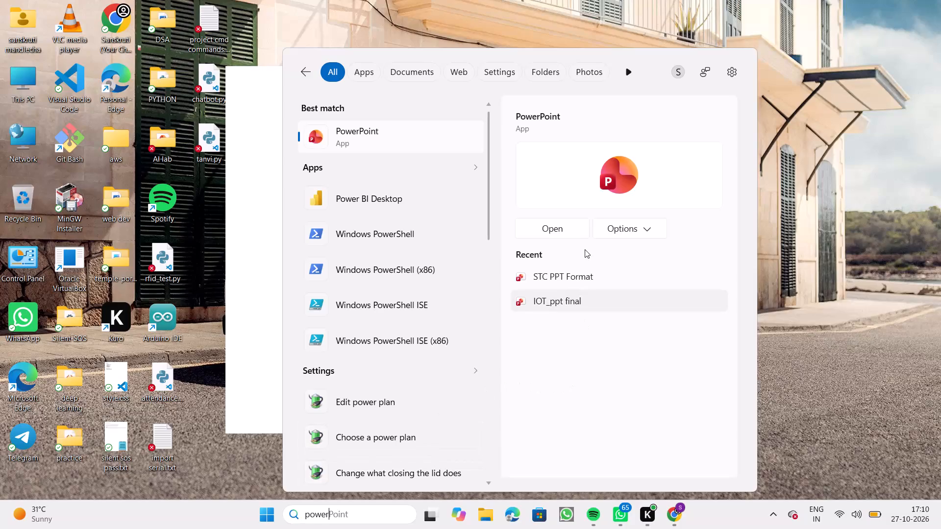
# Open the recent presentation "STC PPT Format" in PowerPoint.
pyautogui.click(560, 272)
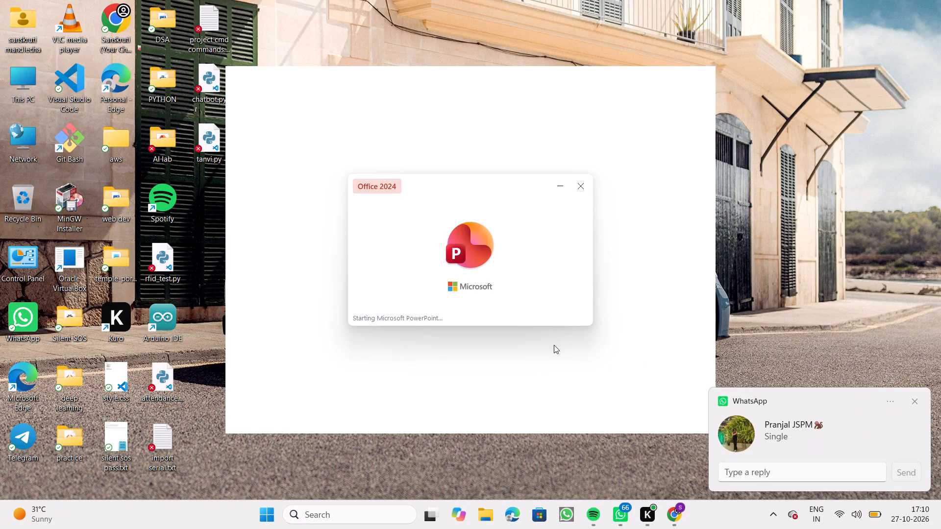
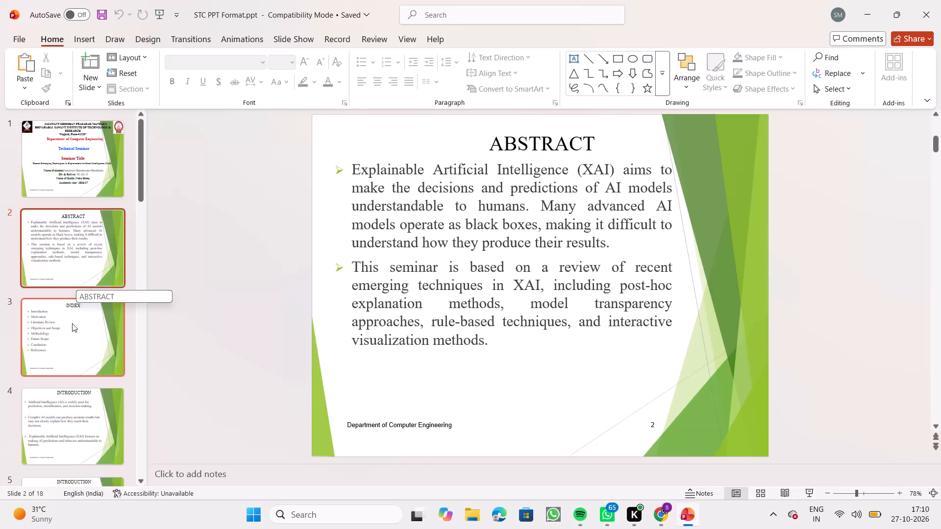
# Look through slides 3 to 6 of the presentation, covering the Index, both Introduction slides and Motivation.
pyautogui.click(72, 323)
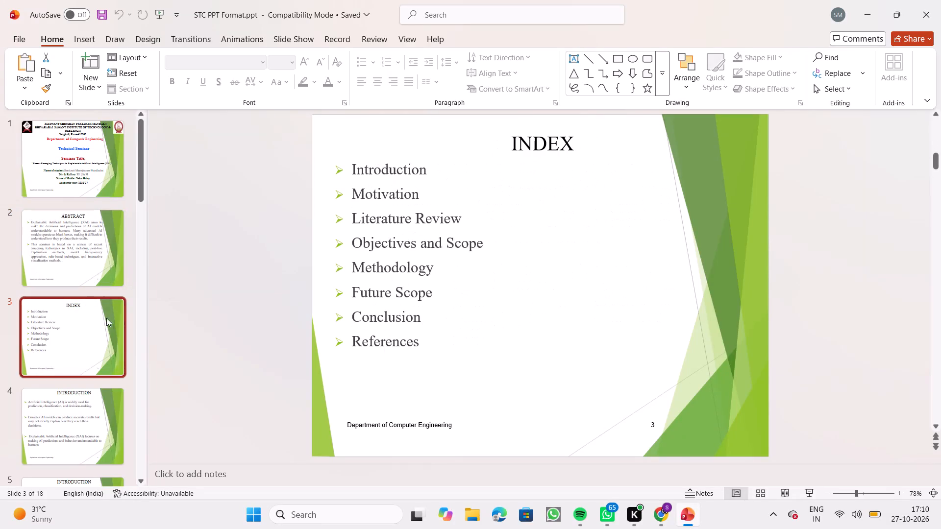
pyautogui.click(86, 411)
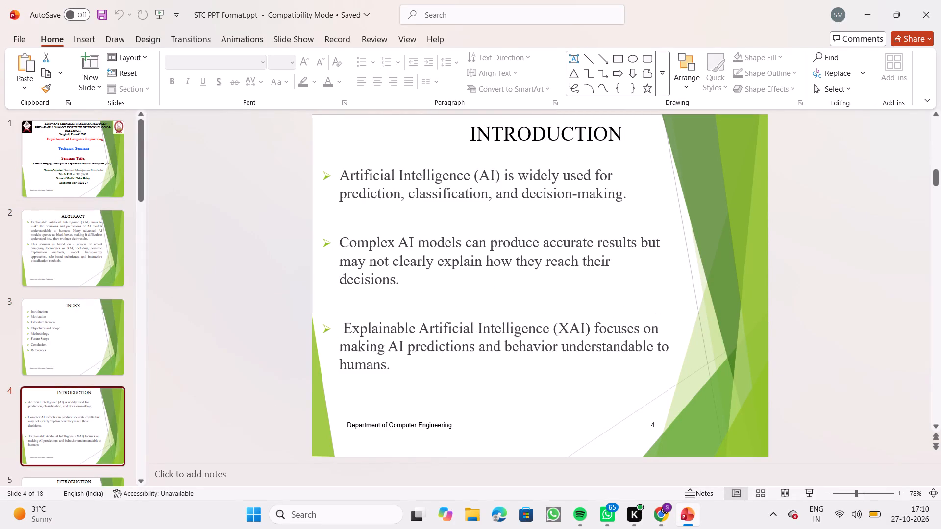
pyautogui.scroll(-1, 327, 398)
pyautogui.click(46, 347)
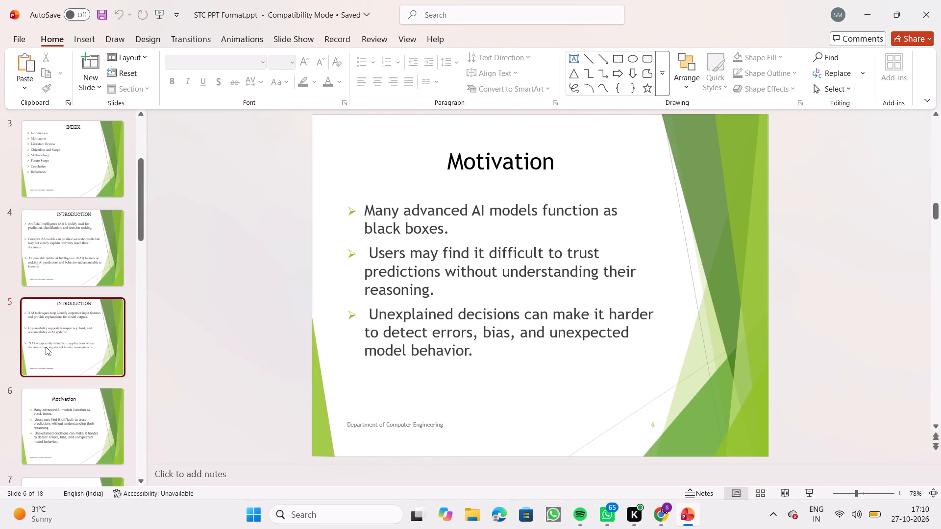
pyautogui.click(65, 411)
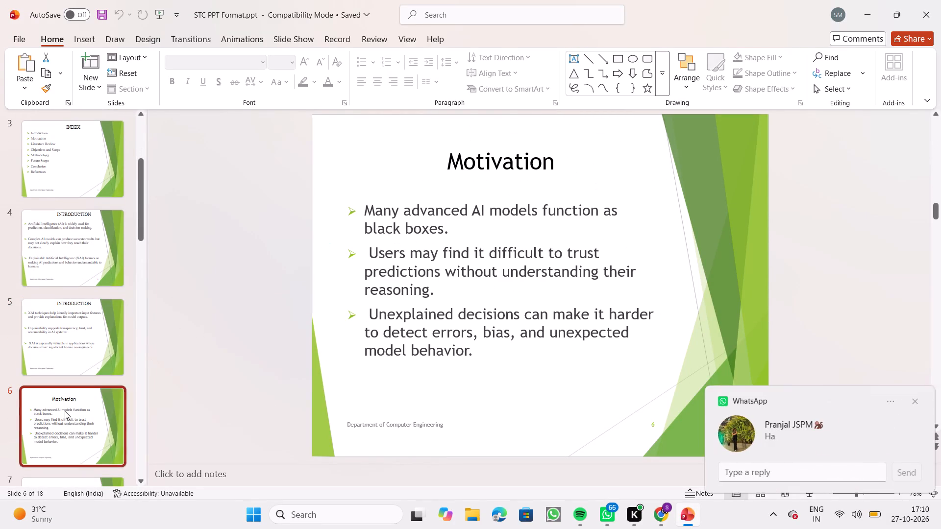
pyautogui.click(78, 266)
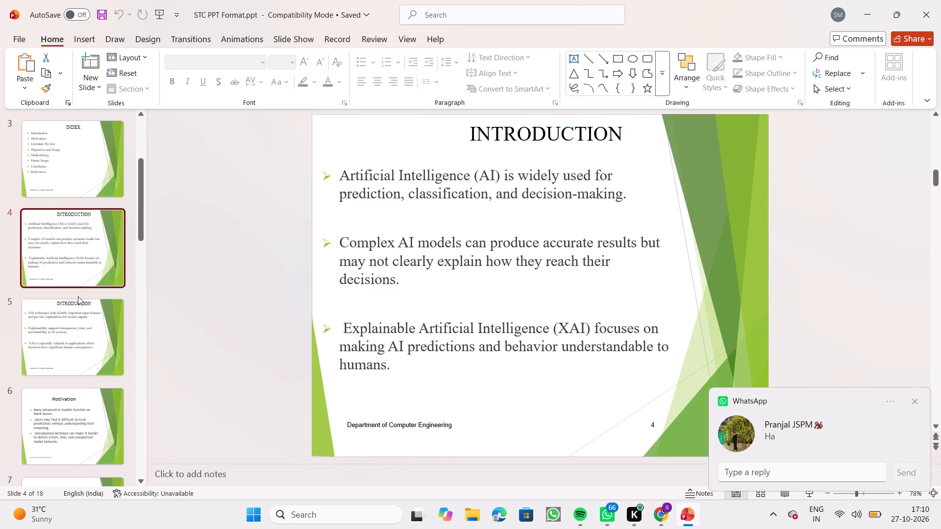
pyautogui.click(71, 333)
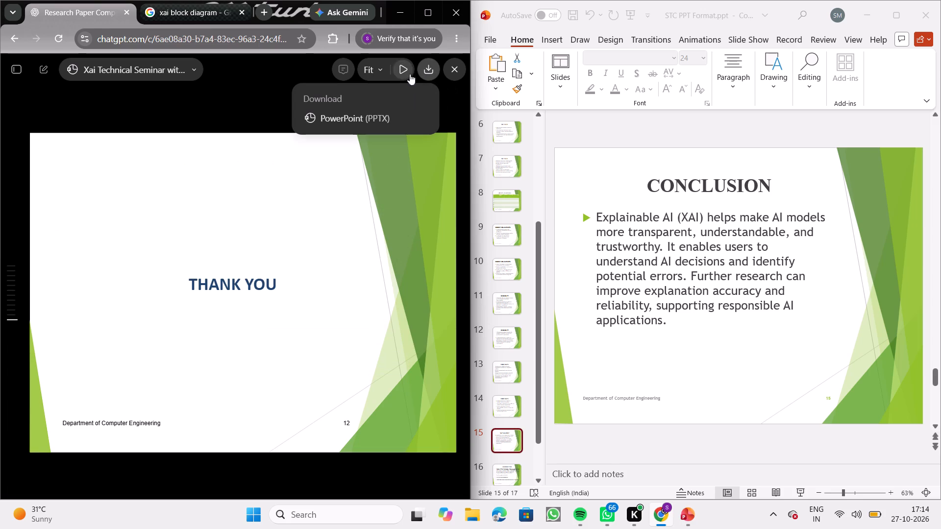
pyautogui.click(427, 68)
pyautogui.click(453, 70)
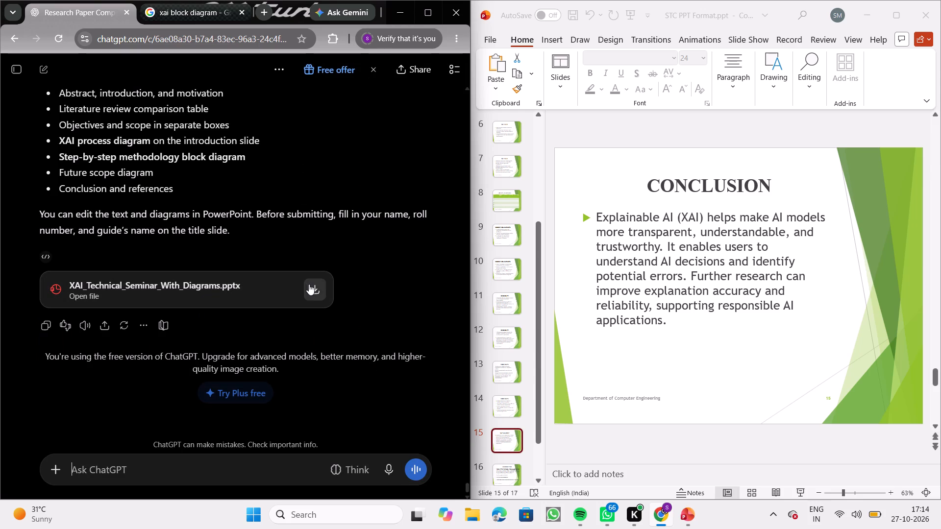
pyautogui.click(313, 287)
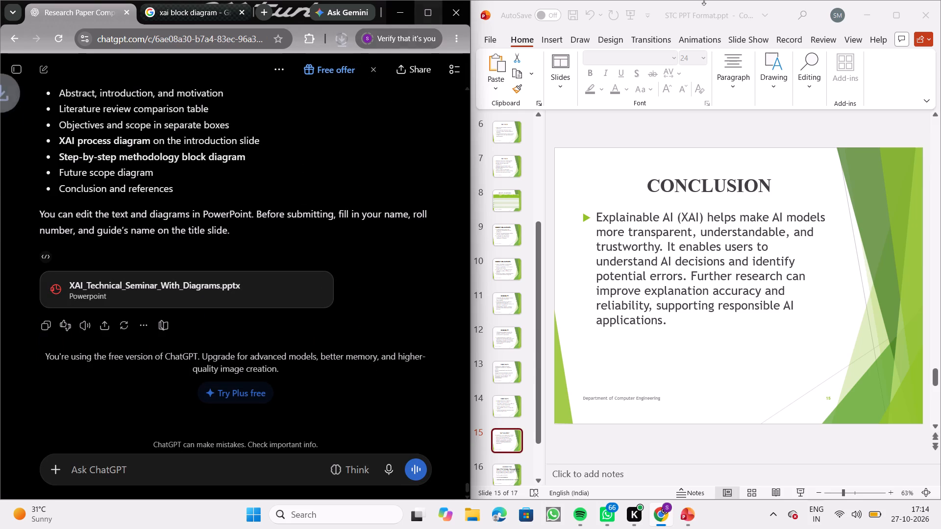
# Close the STC PPT Format presentation in PowerPoint without saving its changes.
pyautogui.click(922, 10)
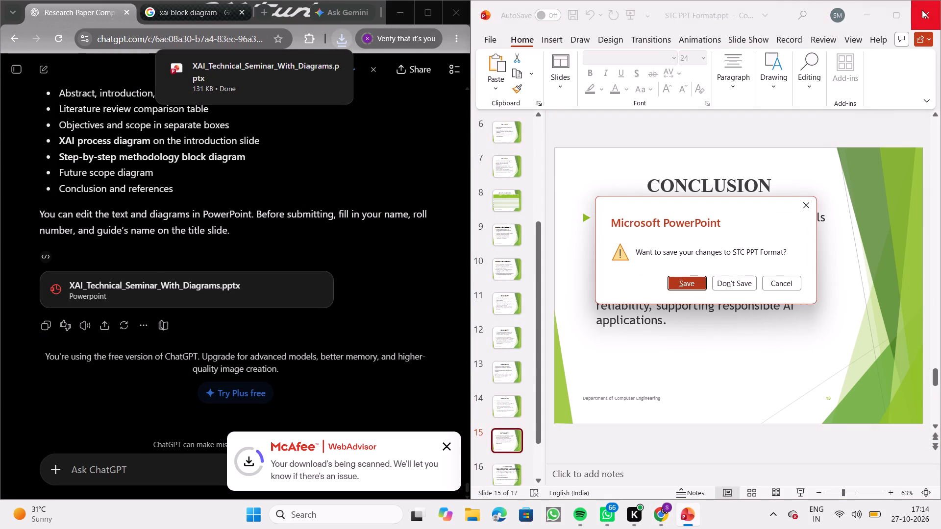
pyautogui.click(732, 287)
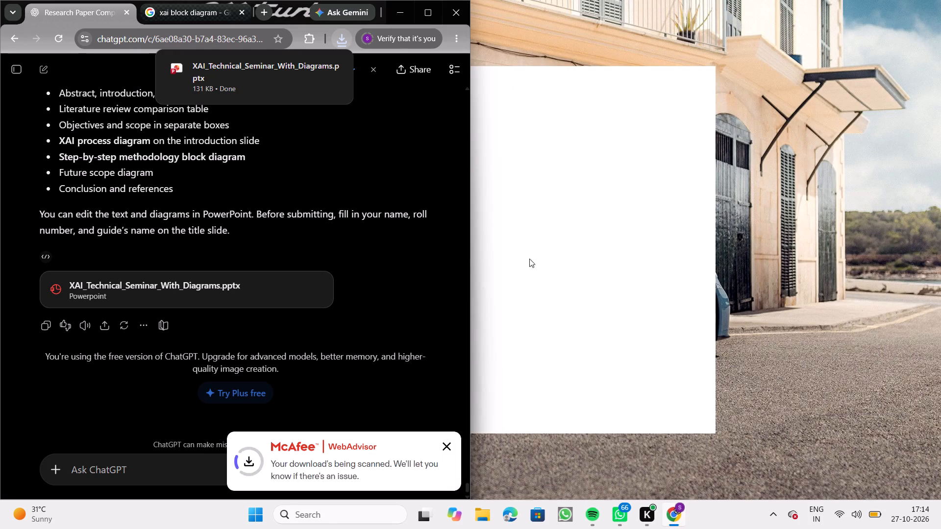
# Open the downloaded XAI_Technical_Seminar_With_Diagrams.pptx in a maximized PowerPoint window and enable editing.
pyautogui.click(312, 68)
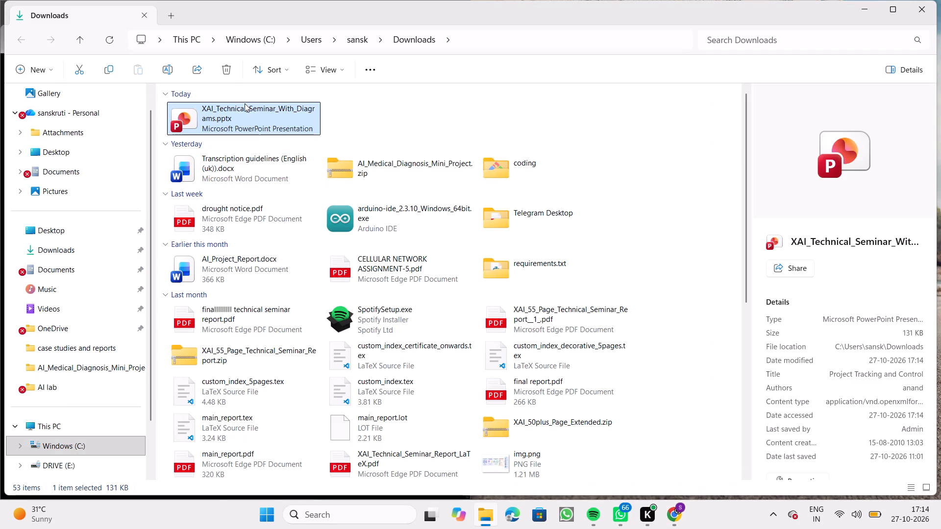
pyautogui.doubleClick(245, 103)
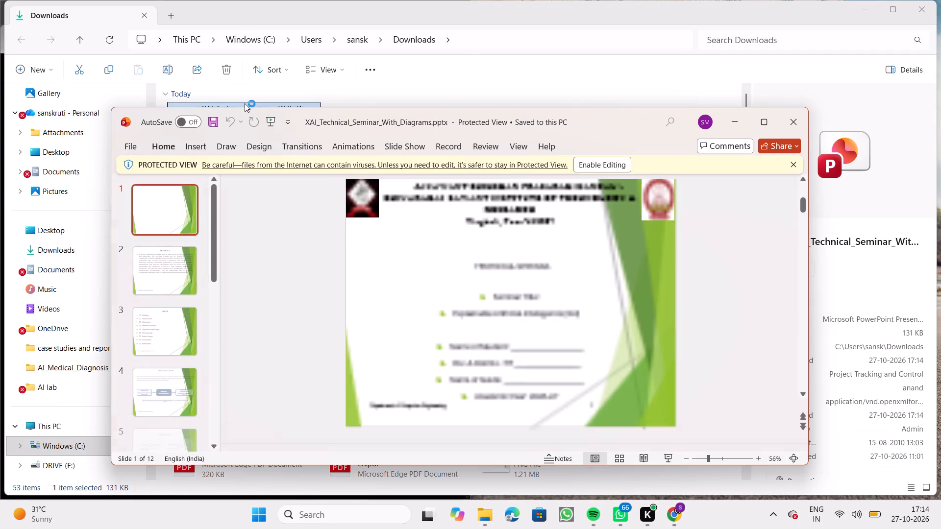
pyautogui.click(759, 120)
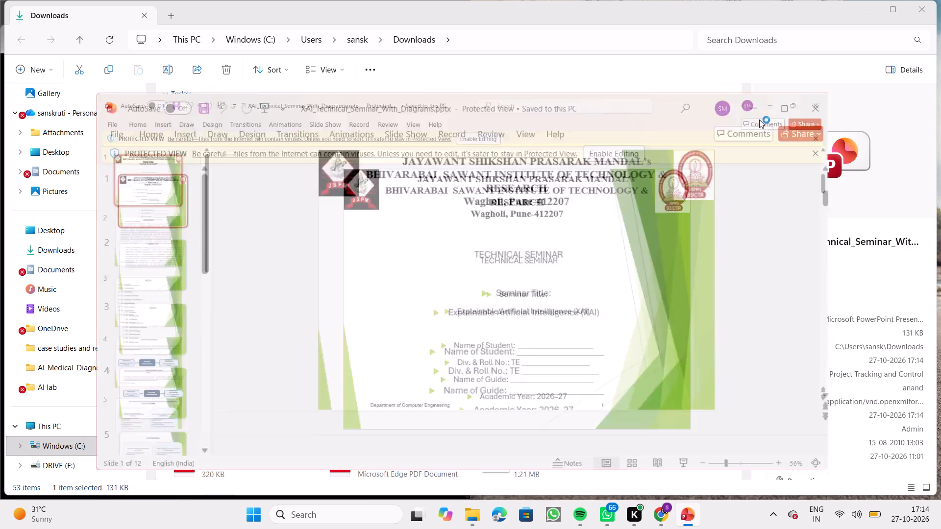
pyautogui.click(501, 61)
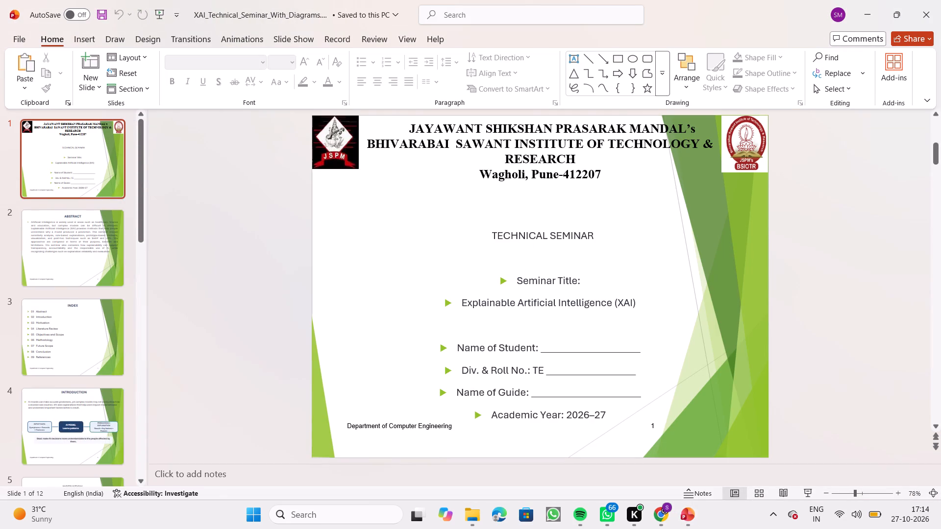
# Remove the bullets from the title slide's seminar title, XAI topic, student, roll number, guide and academic year lines.
pyautogui.click(584, 283)
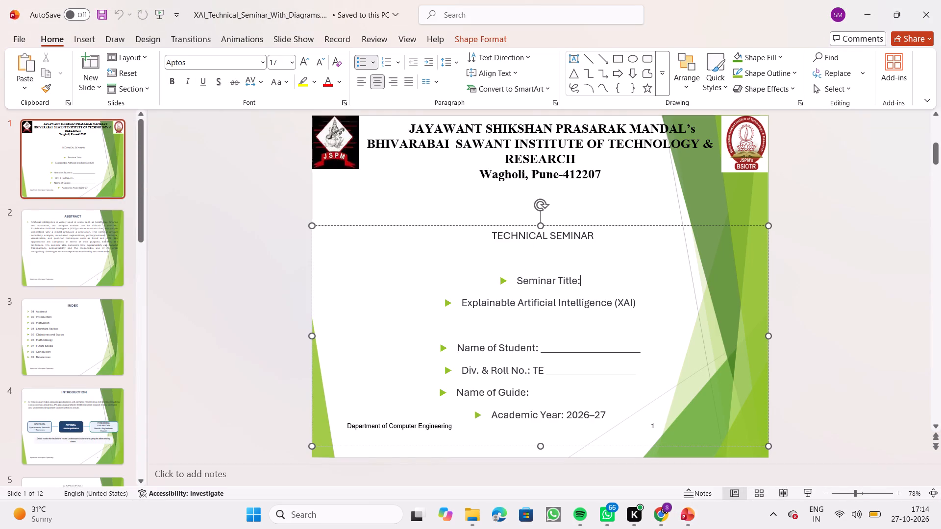
pyautogui.click(511, 283)
pyautogui.press('BackSpace')
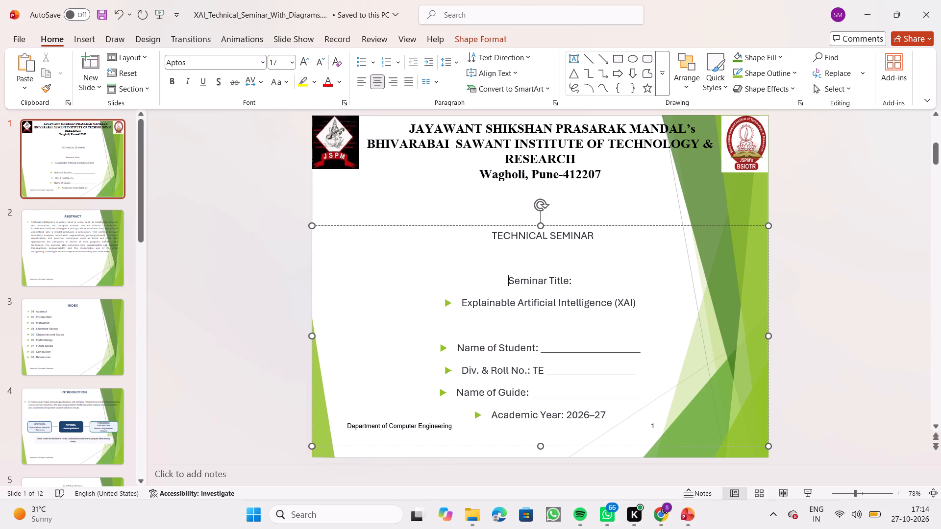
pyautogui.click(461, 300)
pyautogui.press('BackSpace')
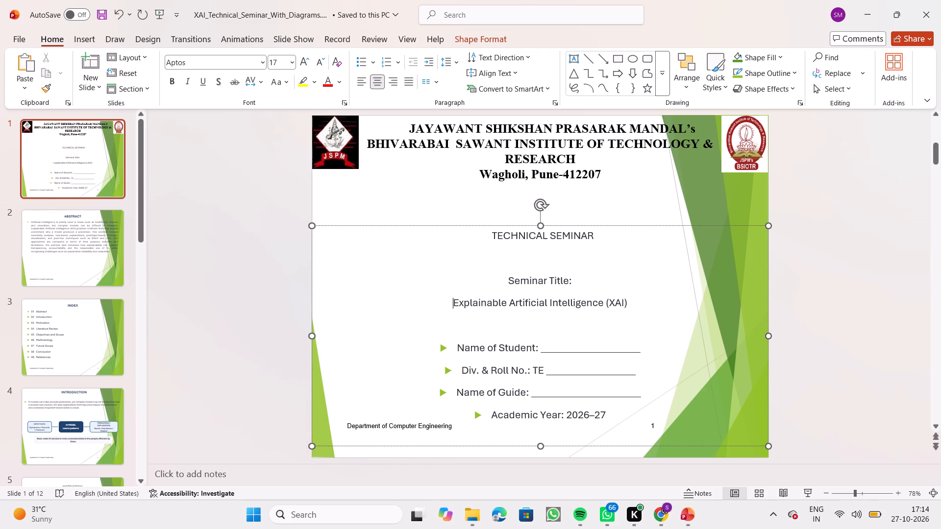
pyautogui.click(453, 347)
pyautogui.press('BackSpace')
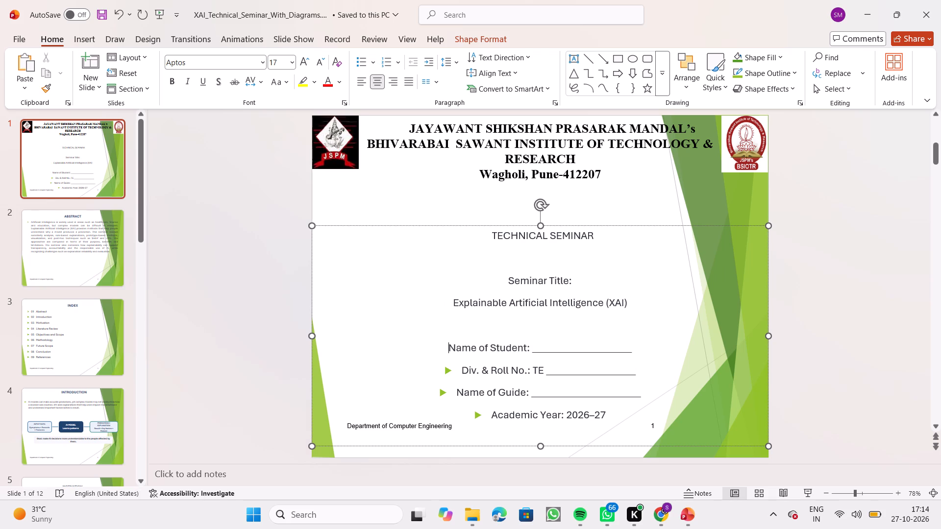
pyautogui.click(460, 371)
pyautogui.press('BackSpace')
pyautogui.click(452, 390)
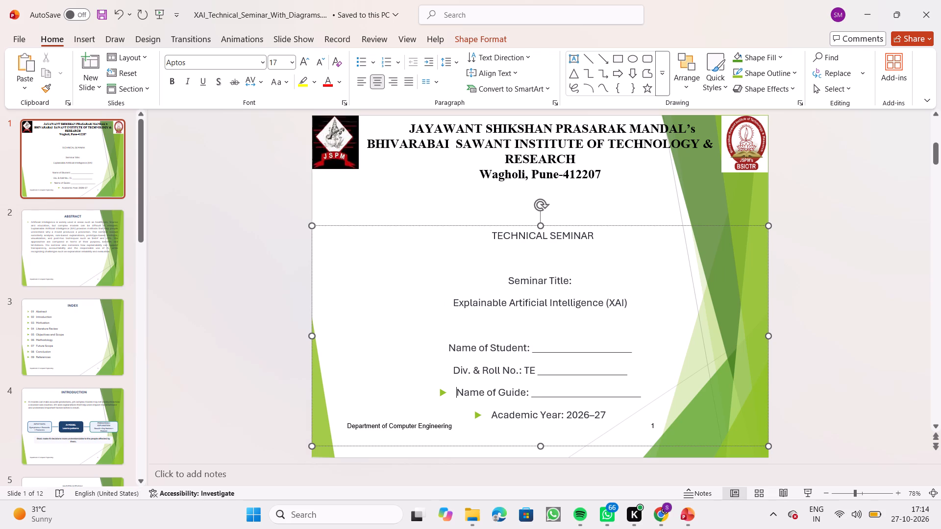
pyautogui.press('BackSpace')
pyautogui.click(491, 417)
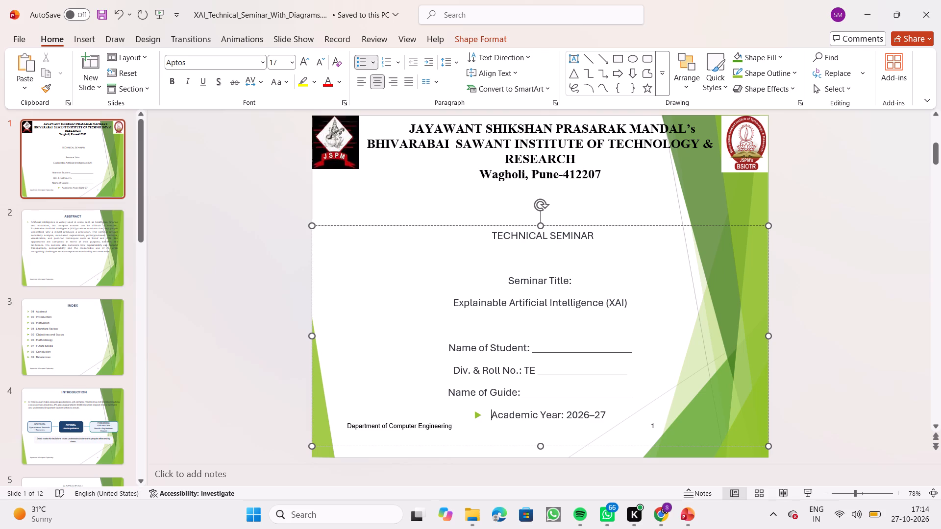
pyautogui.press('BackSpace')
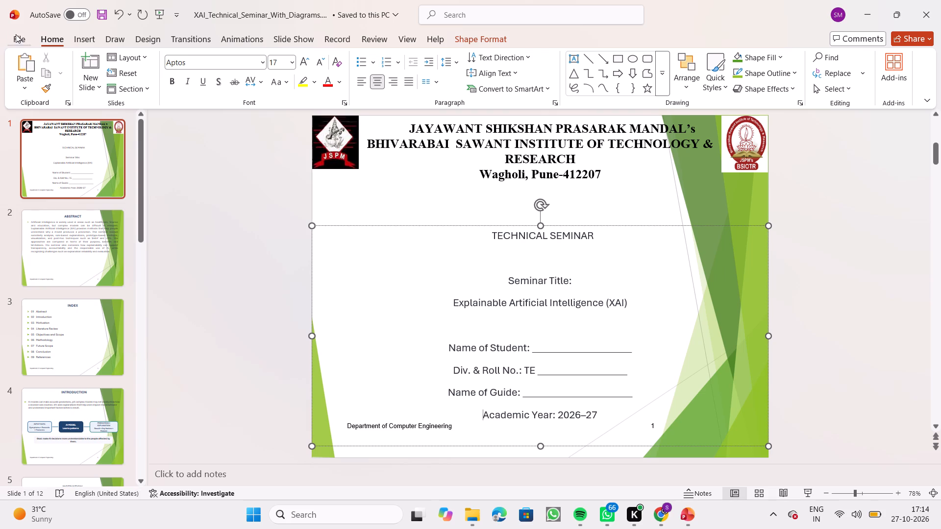
# Open STC PPT Format.ppt from the list of recent presentations.
pyautogui.click(16, 34)
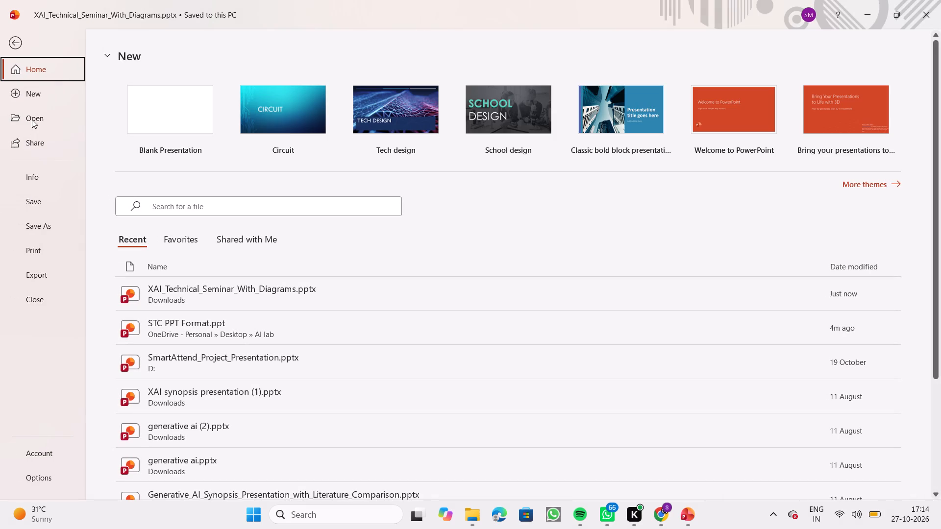
pyautogui.click(218, 327)
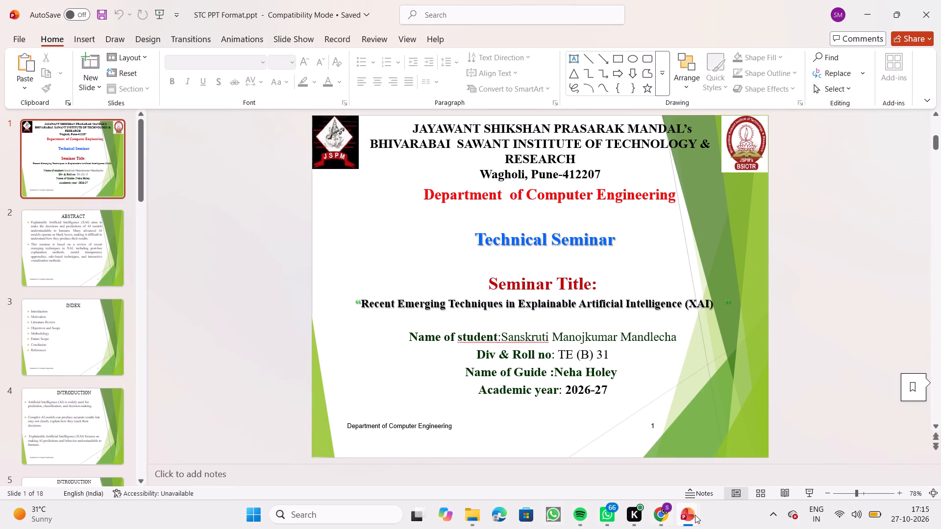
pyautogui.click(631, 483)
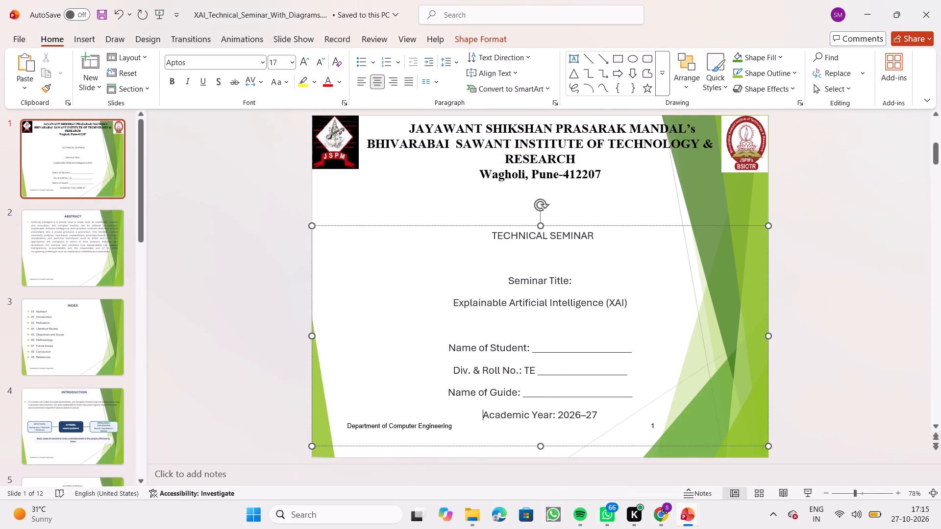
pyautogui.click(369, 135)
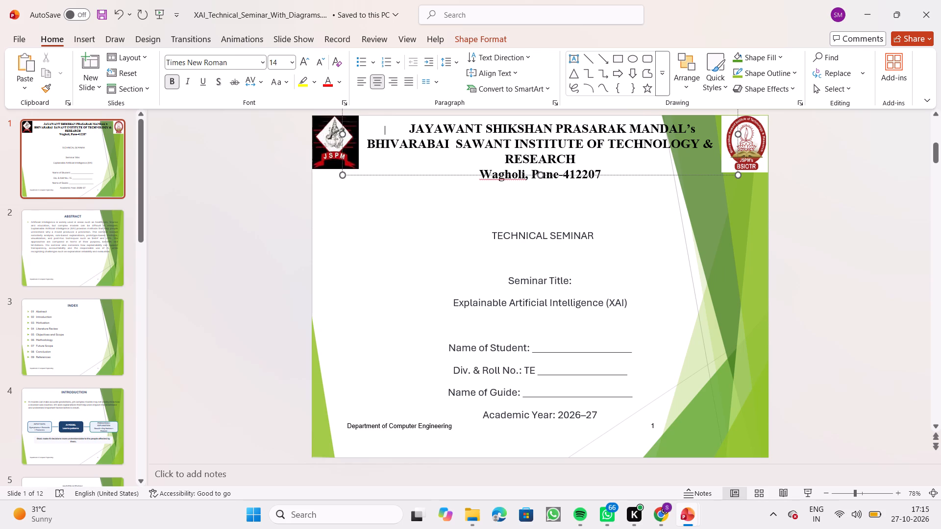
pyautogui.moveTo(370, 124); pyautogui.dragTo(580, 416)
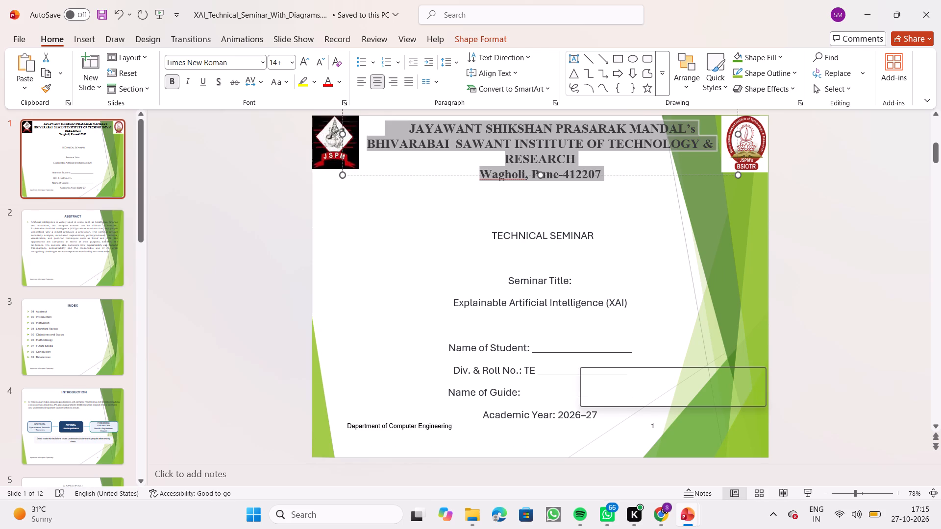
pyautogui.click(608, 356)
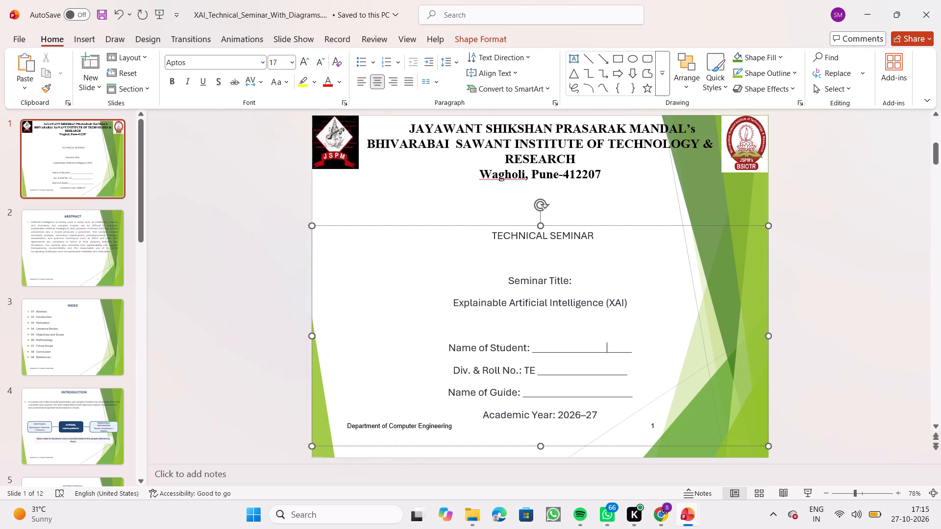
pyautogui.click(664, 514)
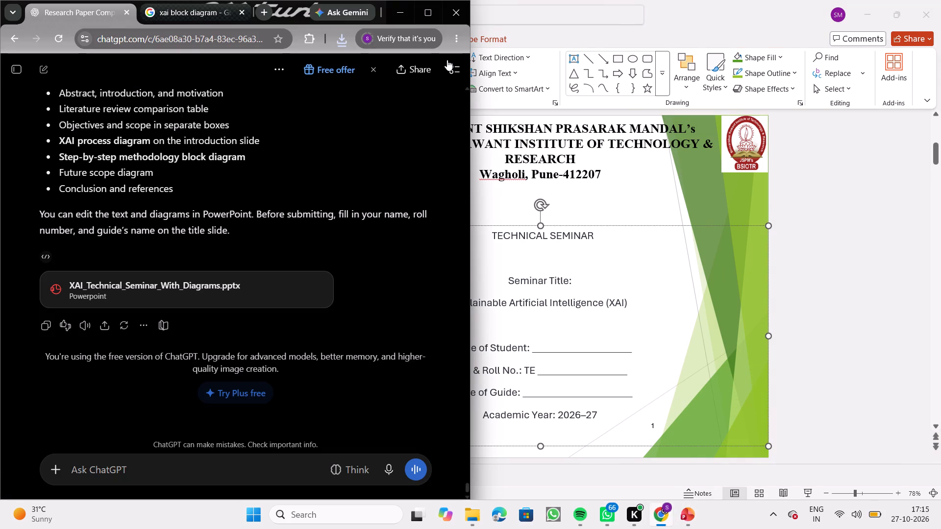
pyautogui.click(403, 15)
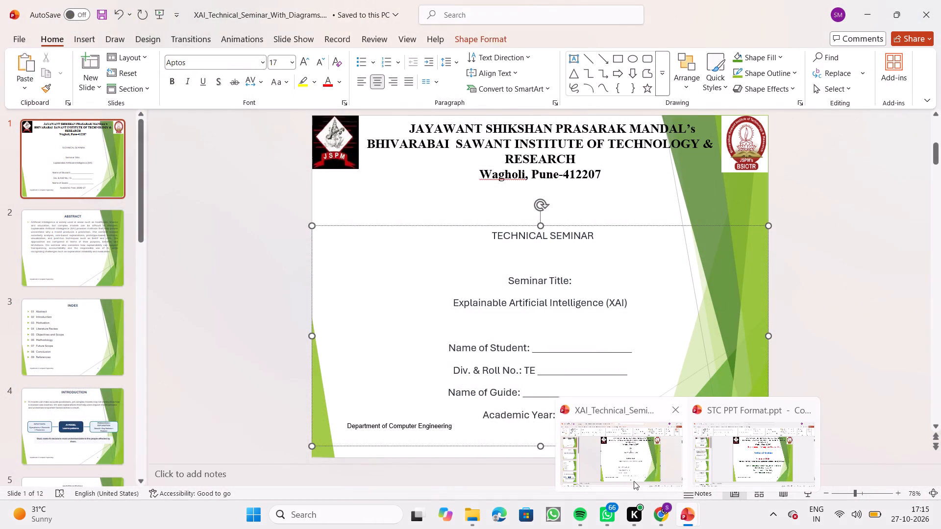
# Copy the red "Department of Computer Engineering" line from the STC PPT Format title slide and return to the XAI deck.
pyautogui.click(743, 473)
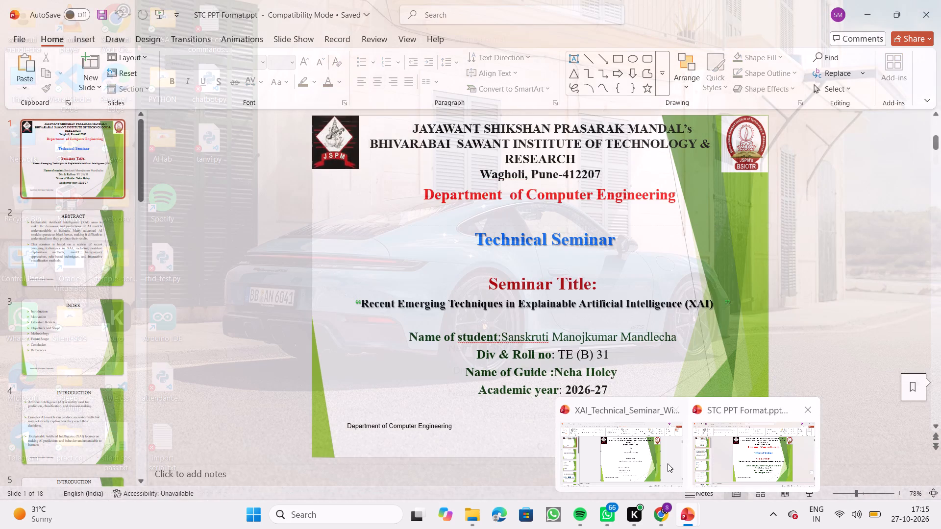
pyautogui.click(717, 463)
pyautogui.moveTo(424, 192); pyautogui.dragTo(519, 201)
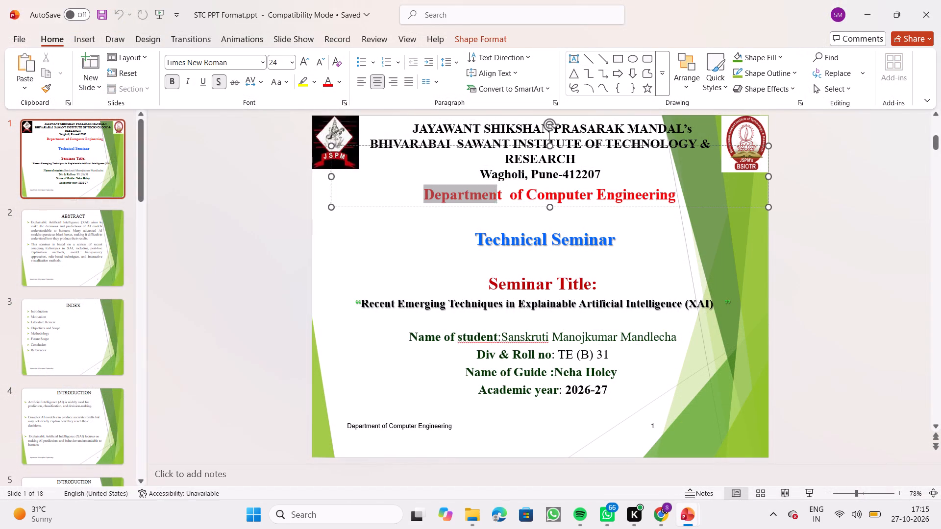
pyautogui.moveTo(519, 201); pyautogui.dragTo(633, 196)
pyautogui.hotkey('ctrl', 'c')
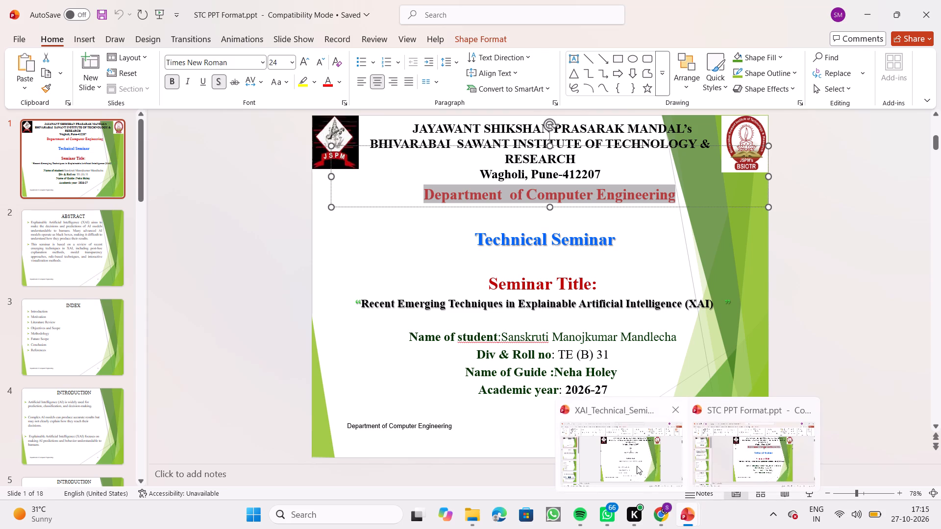
pyautogui.click(637, 466)
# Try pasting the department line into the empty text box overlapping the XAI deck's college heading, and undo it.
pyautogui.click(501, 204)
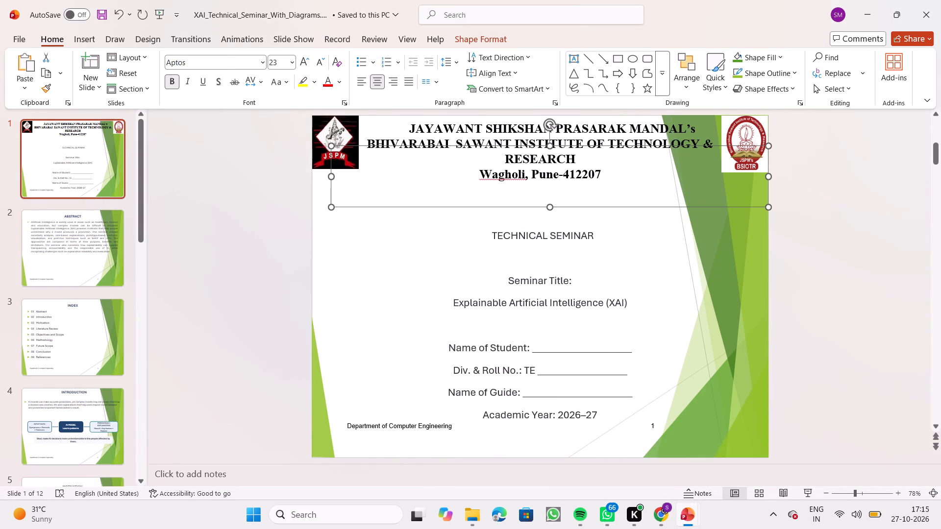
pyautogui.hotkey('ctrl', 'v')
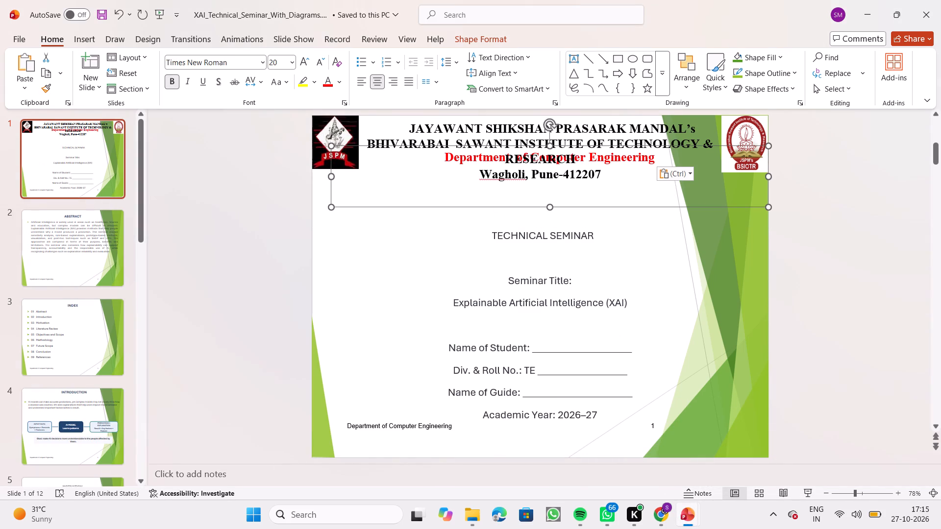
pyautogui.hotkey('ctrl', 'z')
# Paste the department line on a new line below "Wagholi, Pune-412207" in the title slide's college heading.
pyautogui.click(602, 177)
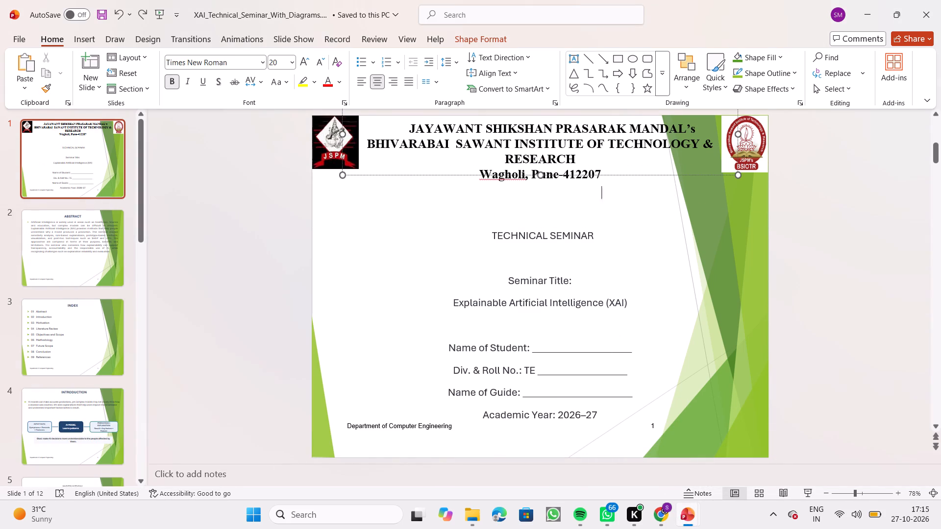
pyautogui.press('Return')
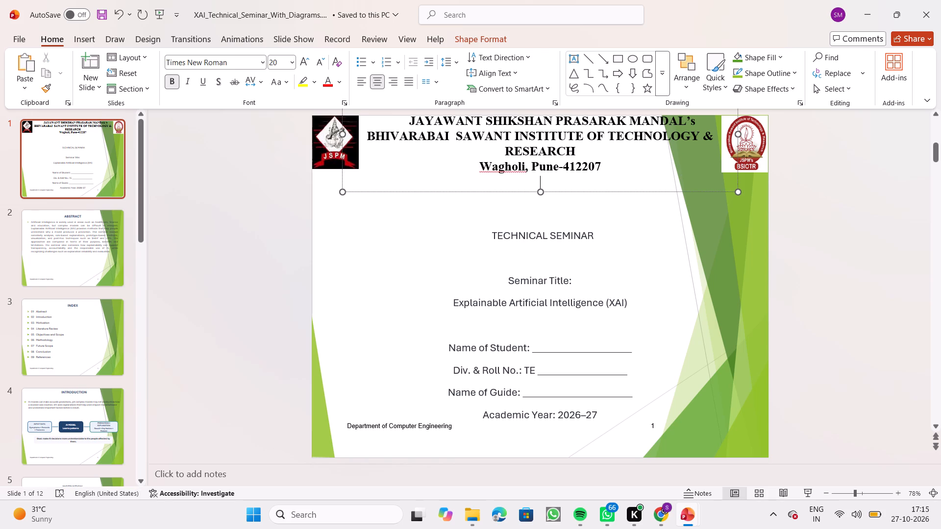
pyautogui.hotkey('ctrl', 'v')
pyautogui.scroll(1, 548, 182)
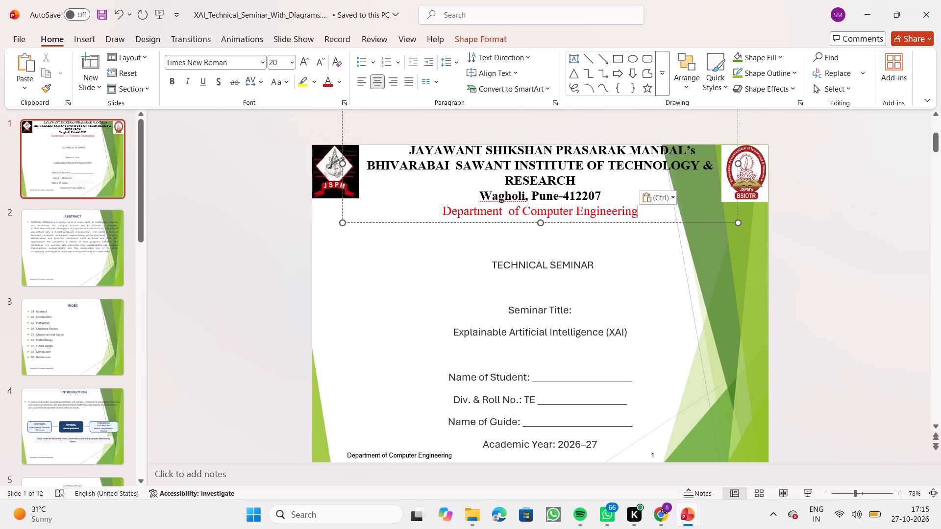
pyautogui.scroll(1, 548, 182)
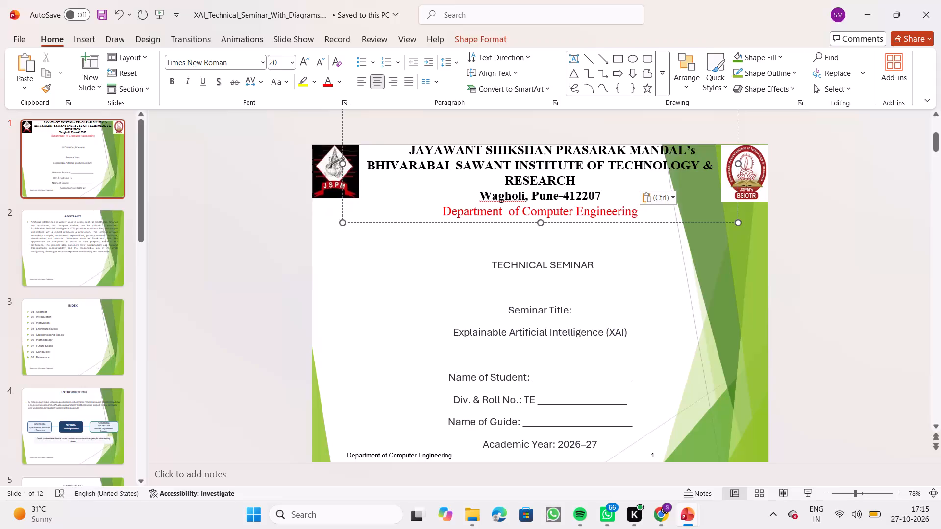
# Move the college heading box slightly down the slide and insert a blank line above the department line.
pyautogui.moveTo(503, 222); pyautogui.dragTo(501, 240)
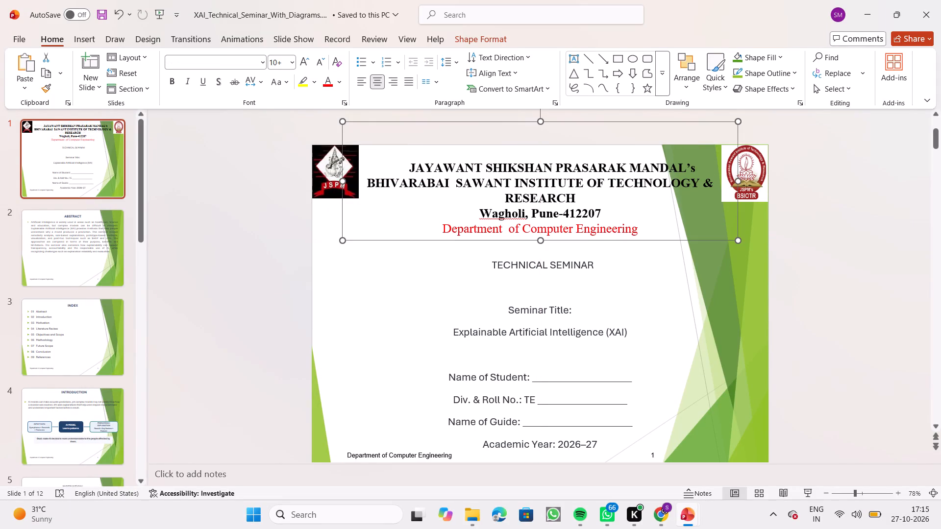
pyautogui.click(608, 213)
pyautogui.press('Return')
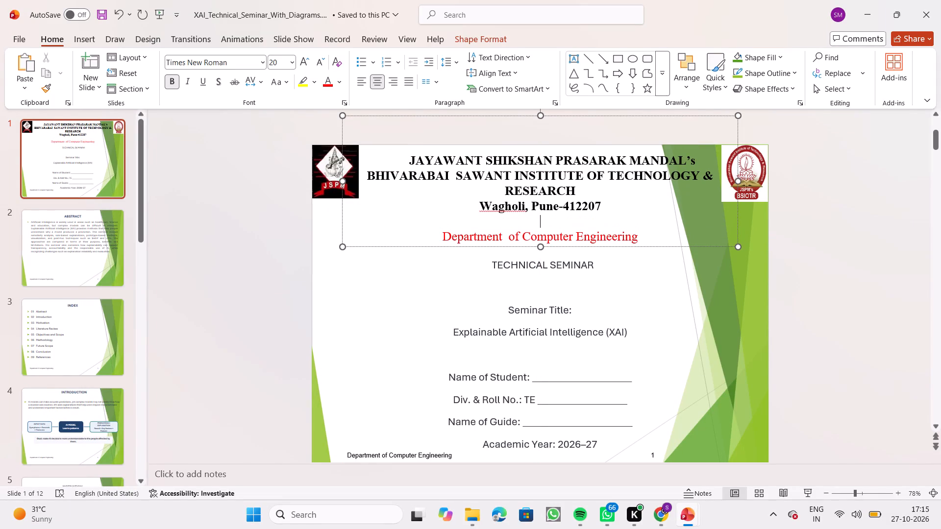
# Make the red "Department of Computer Engineering" line on the title slide bold and set its font size to 24.
pyautogui.moveTo(443, 239); pyautogui.dragTo(615, 232)
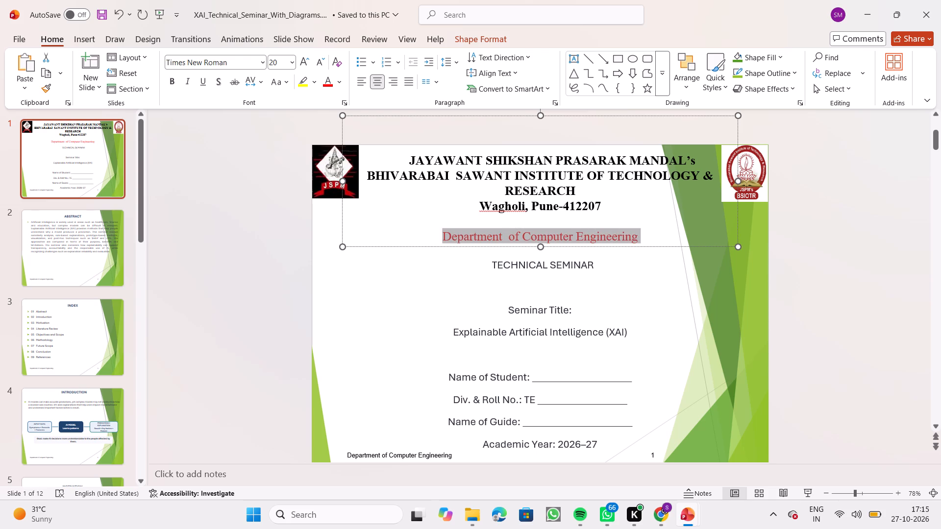
pyautogui.moveTo(615, 232); pyautogui.dragTo(630, 234)
pyautogui.click(640, 216)
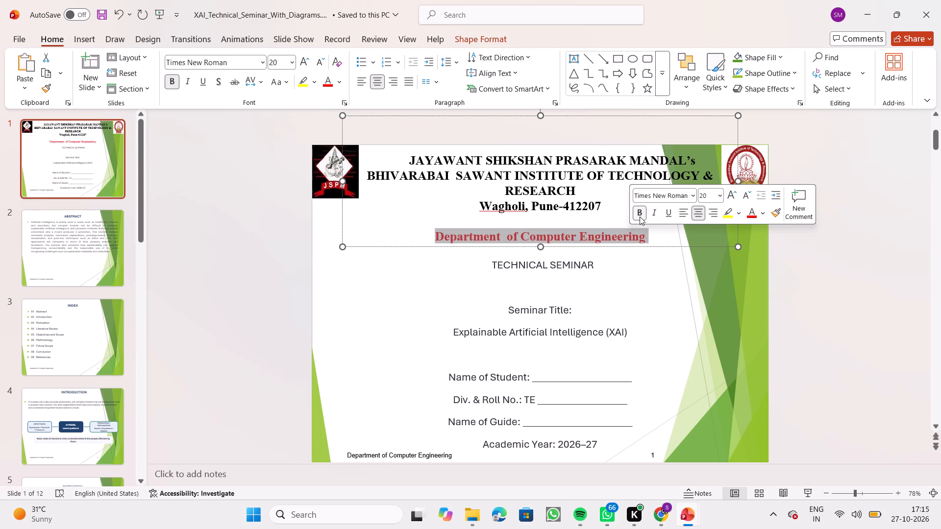
pyautogui.click(725, 196)
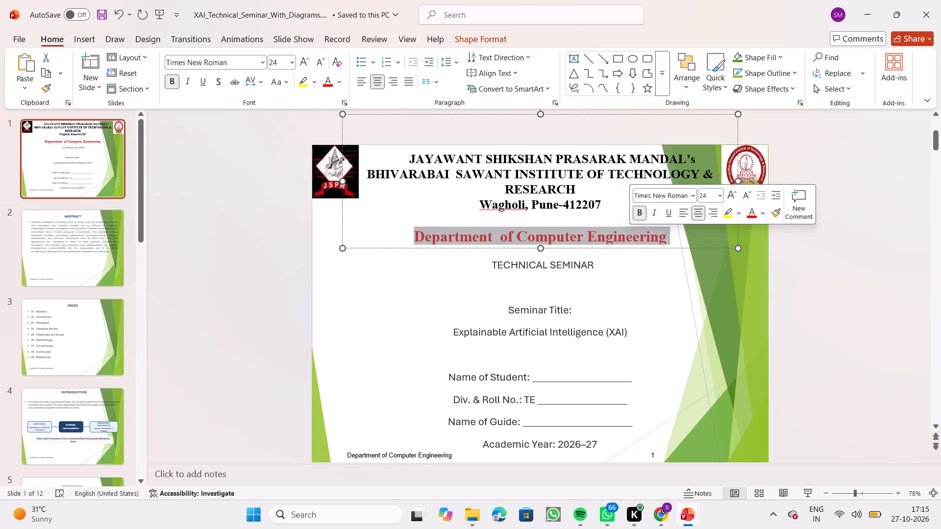
# Delete all the placeholder text, from "TECHNICAL SEMINAR" through "Academic Year: 2026–27", in the title slide's details box.
pyautogui.click(398, 309)
pyautogui.moveTo(492, 263); pyautogui.dragTo(553, 269)
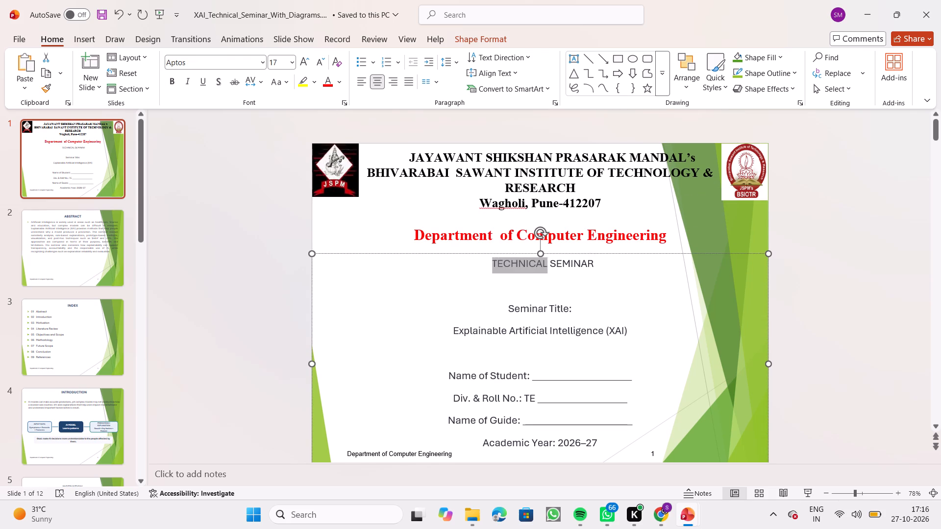
pyautogui.moveTo(553, 269); pyautogui.dragTo(582, 269)
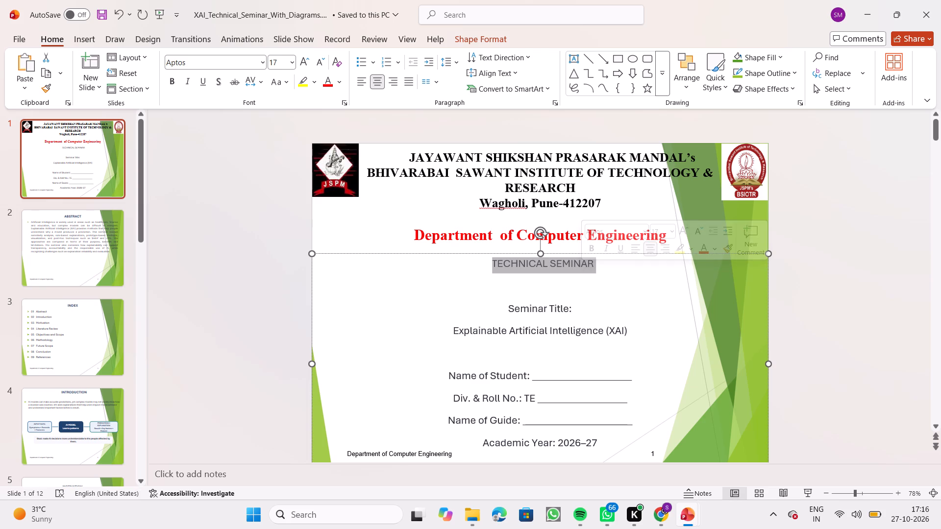
pyautogui.click(468, 270)
pyautogui.moveTo(489, 264); pyautogui.dragTo(592, 461)
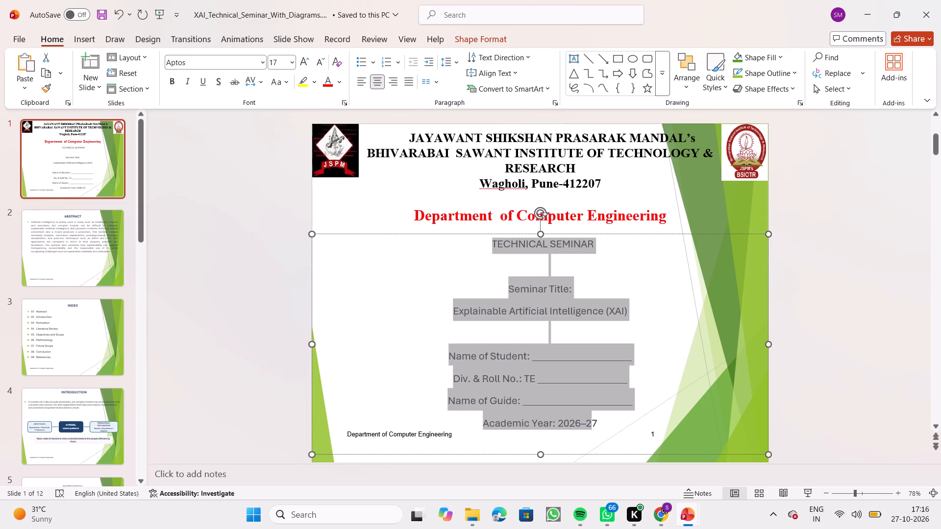
pyautogui.moveTo(592, 461); pyautogui.dragTo(609, 412)
pyautogui.press('BackSpace')
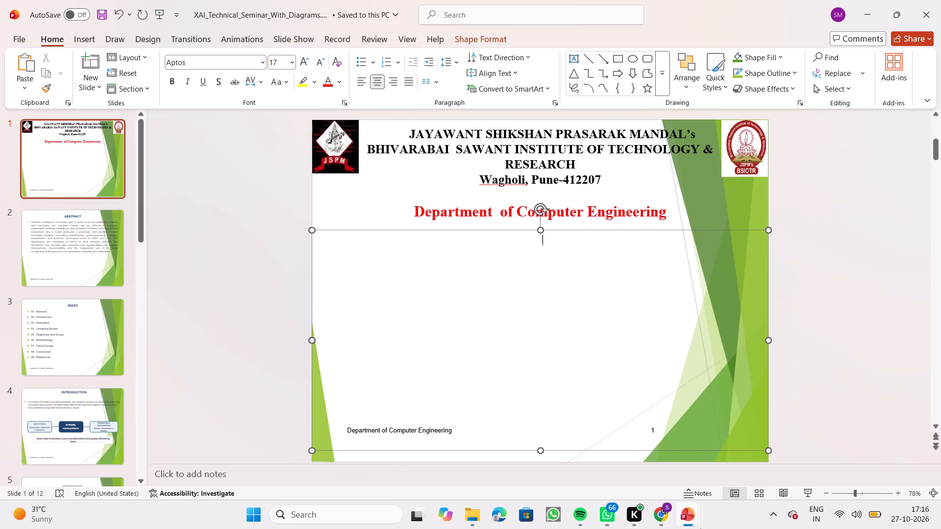
# Copy the formatted block from "Technical Seminar" through the academic year in the STC PPT Format deck into the XAI deck's empty details box.
pyautogui.click(742, 470)
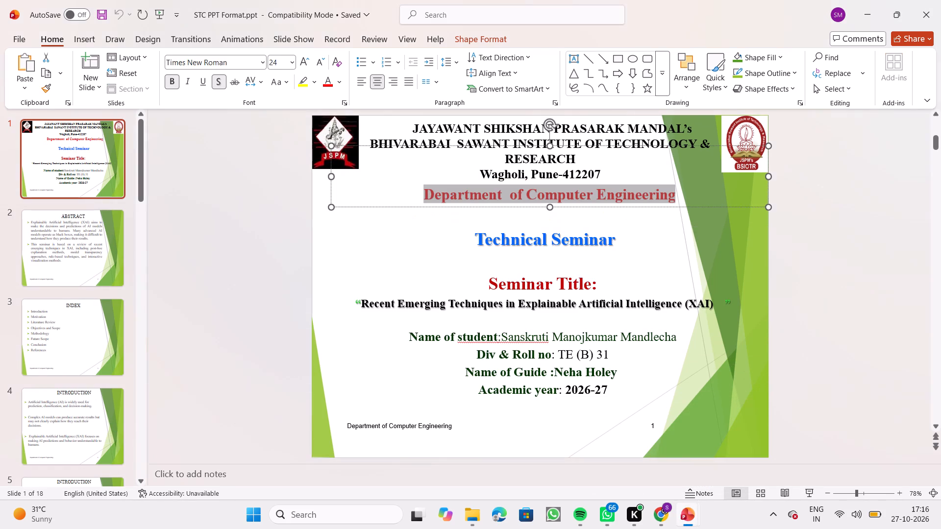
pyautogui.moveTo(476, 238); pyautogui.dragTo(618, 389)
pyautogui.hotkey('ctrl', 'c')
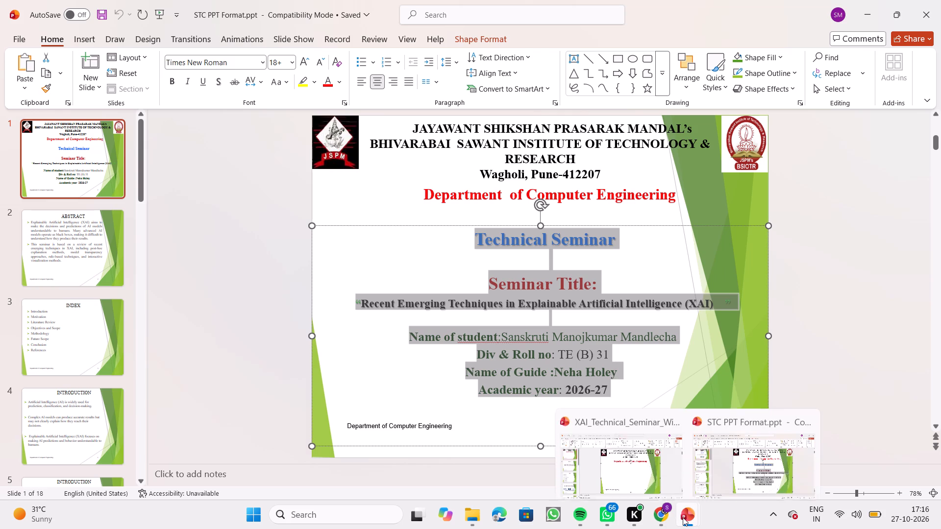
pyautogui.click(639, 462)
pyautogui.hotkey('ctrl', 'v')
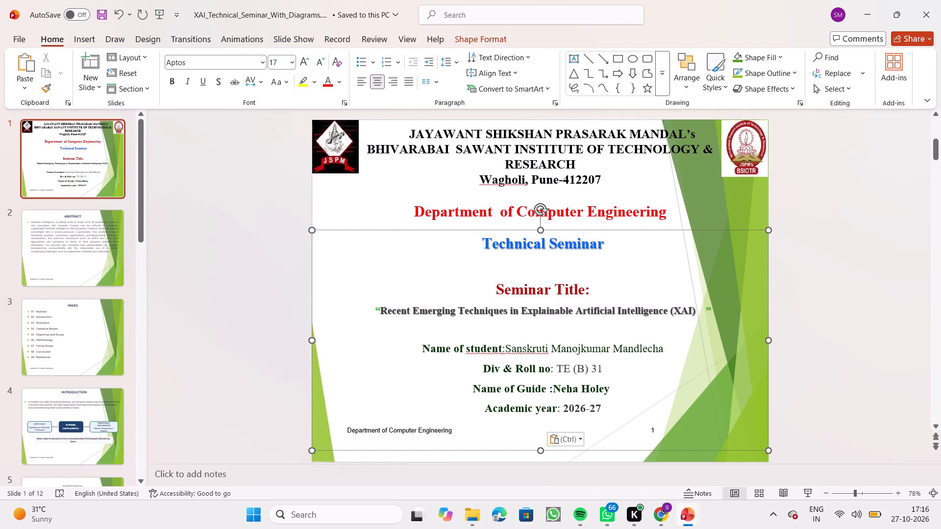
pyautogui.scroll(-1, 526, 334)
# Narrow the Abstract slide's body text box from its right edge so the paragraph clears the green design.
pyautogui.click(54, 241)
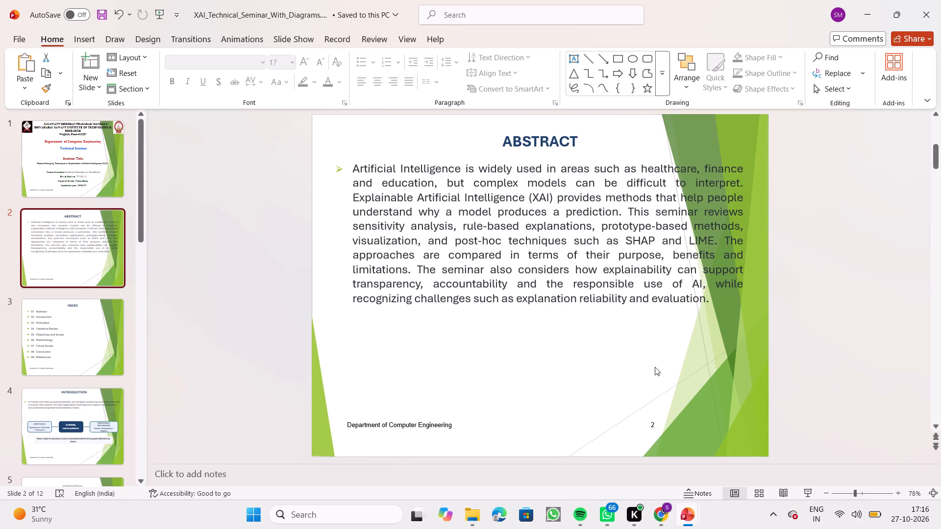
pyautogui.click(73, 318)
pyautogui.click(93, 238)
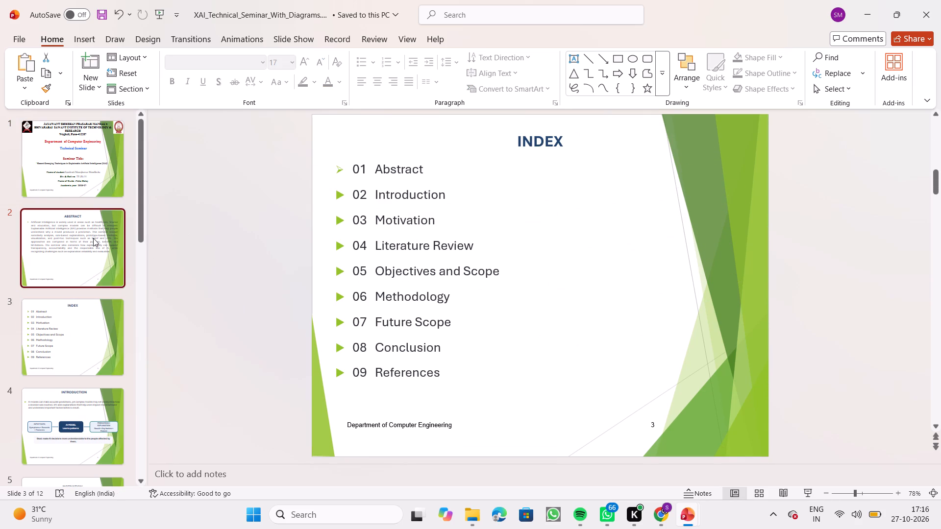
pyautogui.click(559, 264)
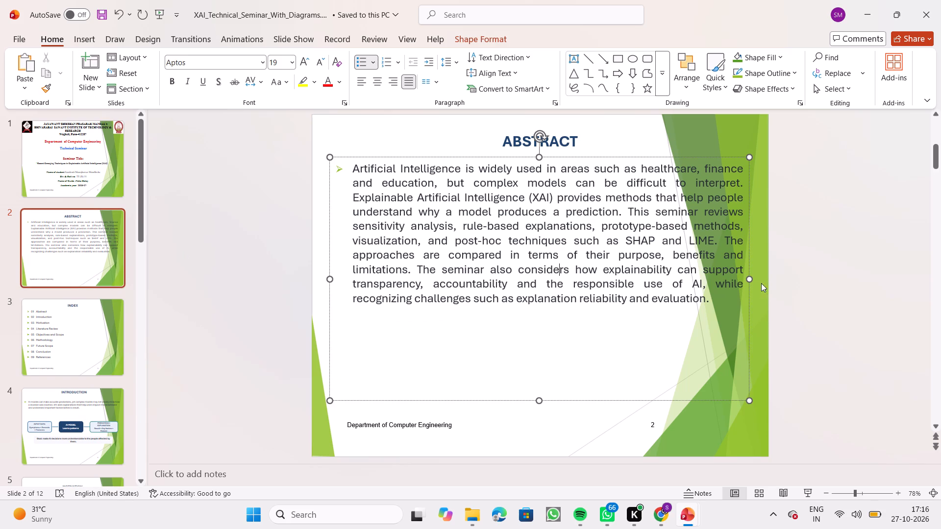
pyautogui.moveTo(750, 279); pyautogui.dragTo(670, 314)
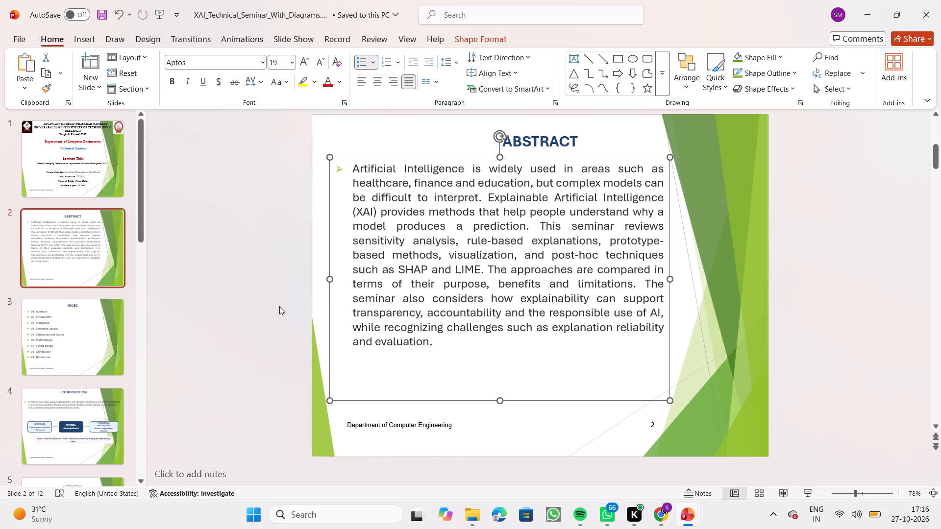
pyautogui.click(253, 301)
# Narrow the Introduction slide's body text box from its right edge so the paragraph clears the green design.
pyautogui.click(56, 321)
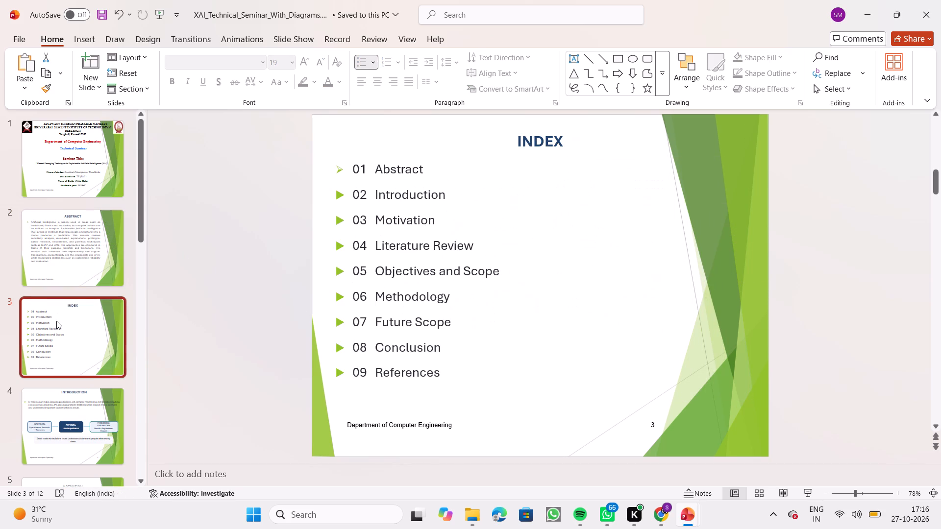
pyautogui.scroll(-1, 56, 321)
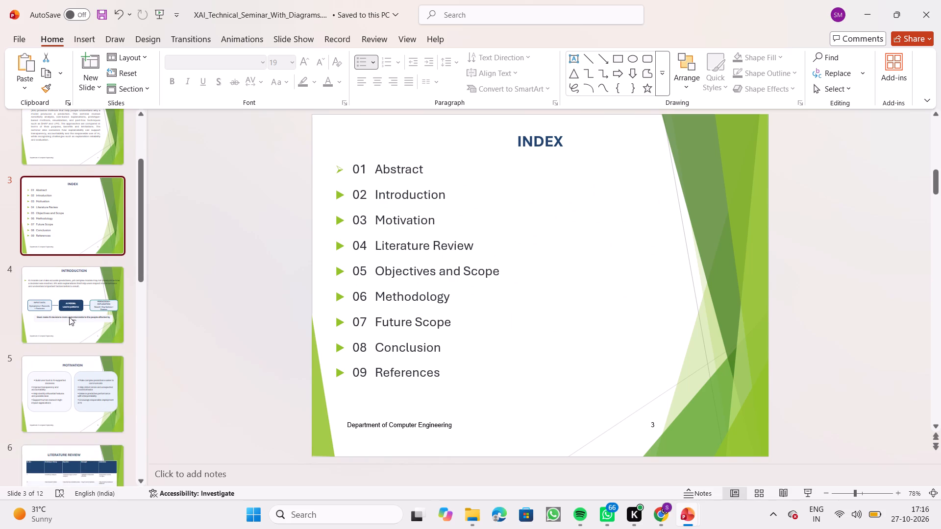
pyautogui.click(72, 313)
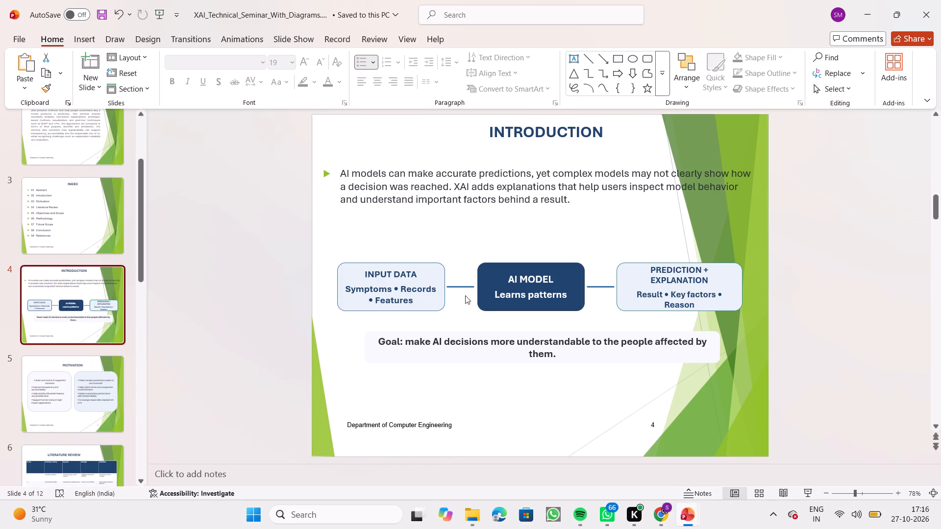
pyautogui.click(708, 181)
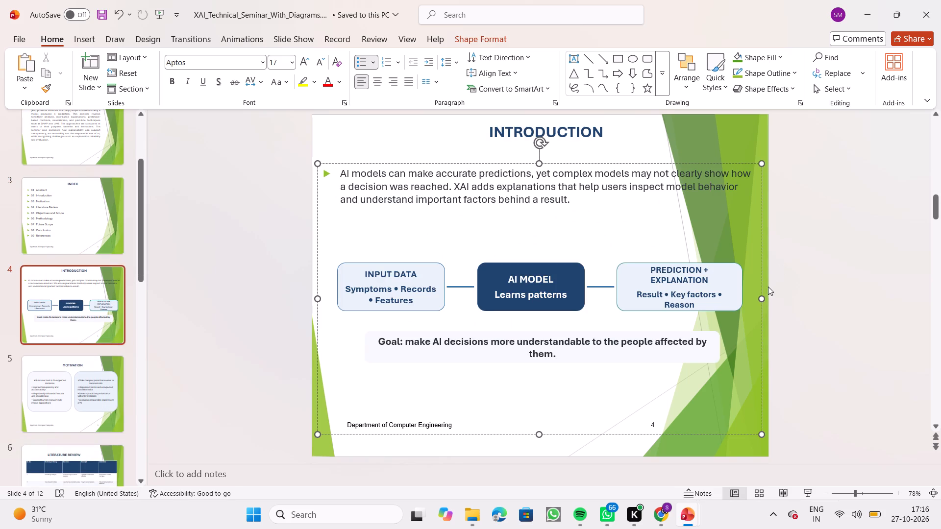
pyautogui.moveTo(762, 301); pyautogui.dragTo(707, 305)
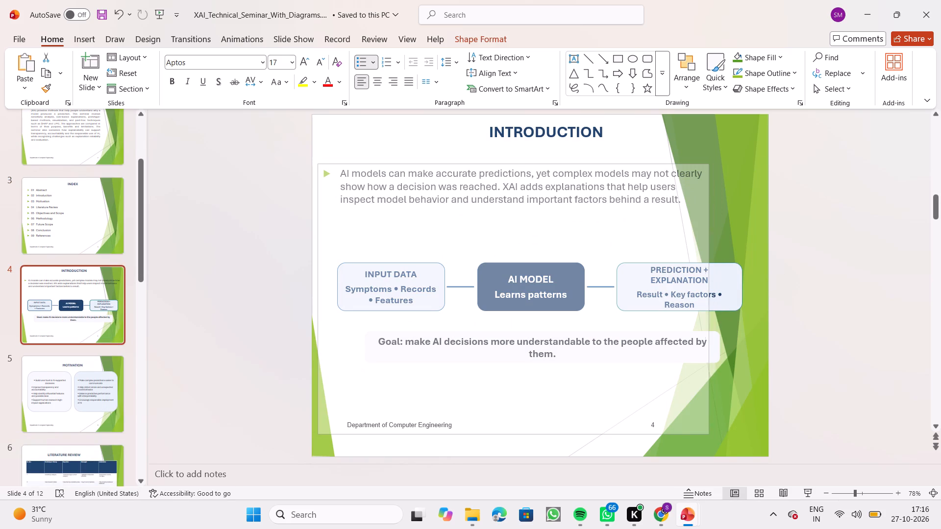
pyautogui.moveTo(707, 305); pyautogui.dragTo(671, 307)
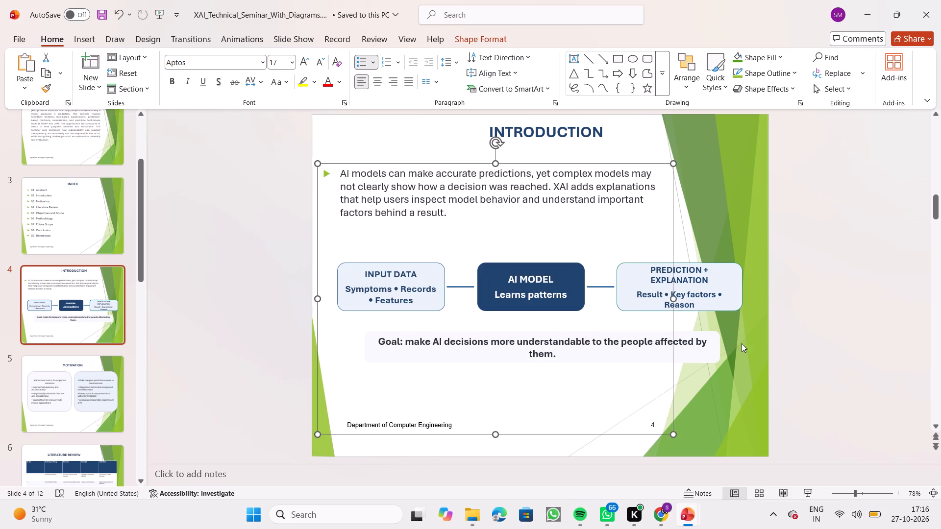
pyautogui.click(750, 350)
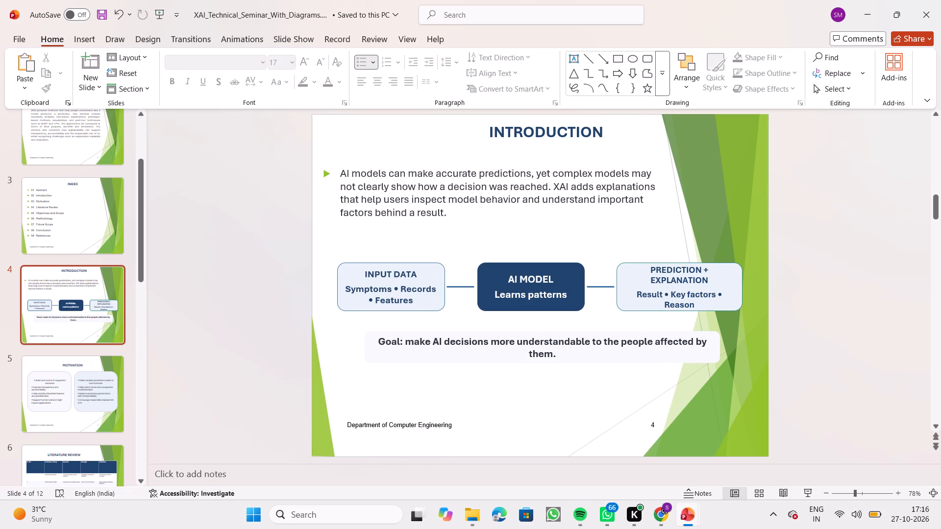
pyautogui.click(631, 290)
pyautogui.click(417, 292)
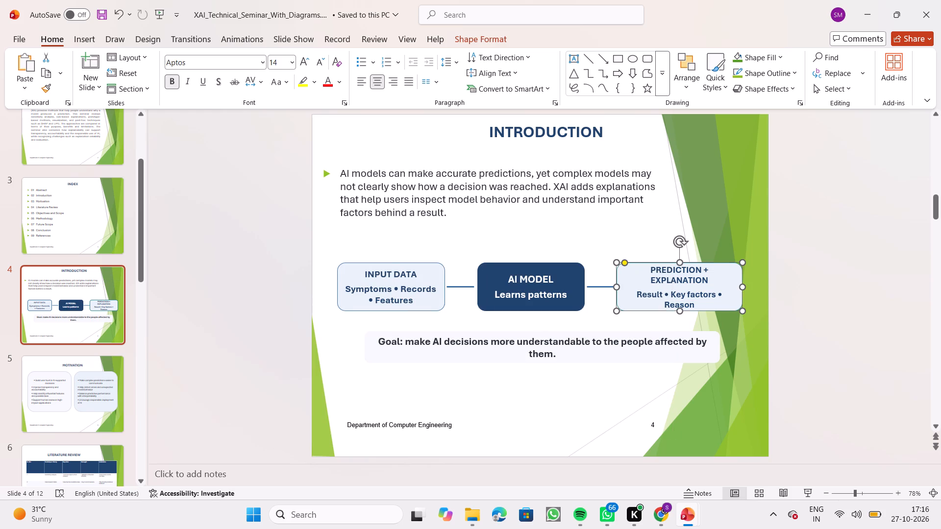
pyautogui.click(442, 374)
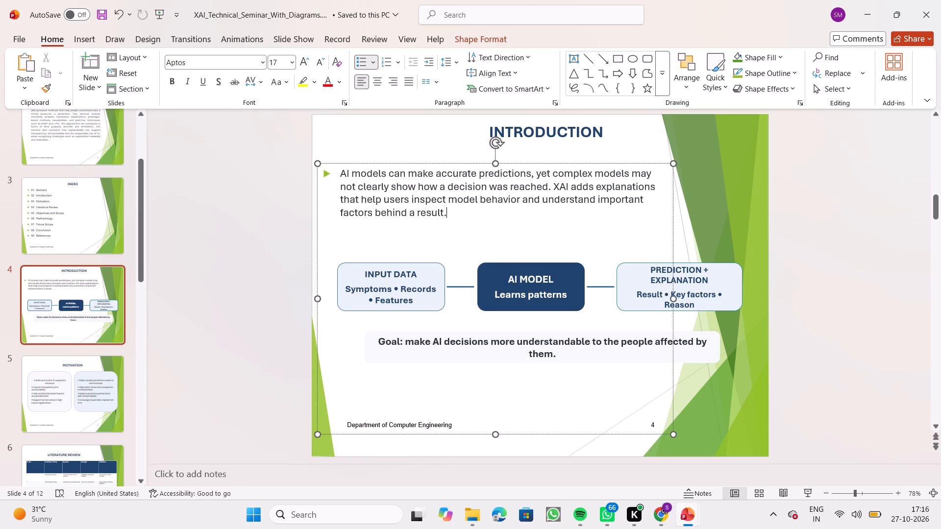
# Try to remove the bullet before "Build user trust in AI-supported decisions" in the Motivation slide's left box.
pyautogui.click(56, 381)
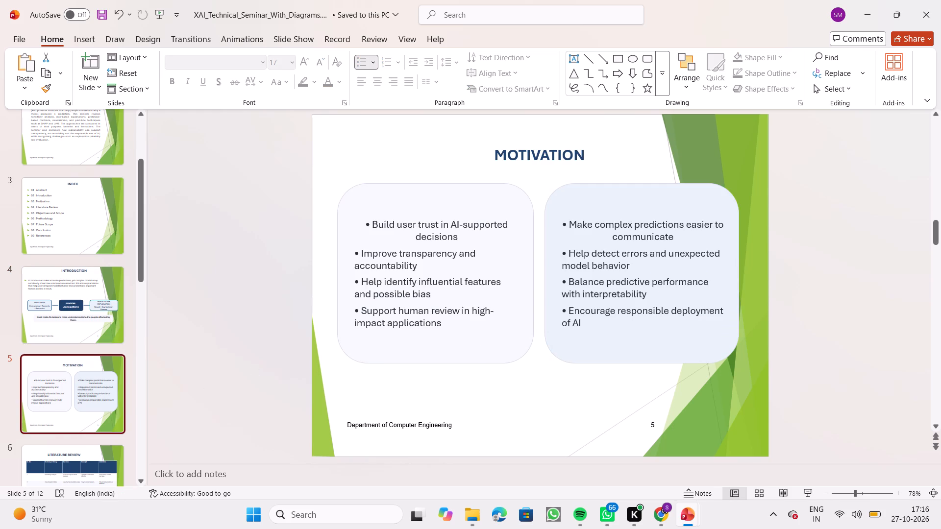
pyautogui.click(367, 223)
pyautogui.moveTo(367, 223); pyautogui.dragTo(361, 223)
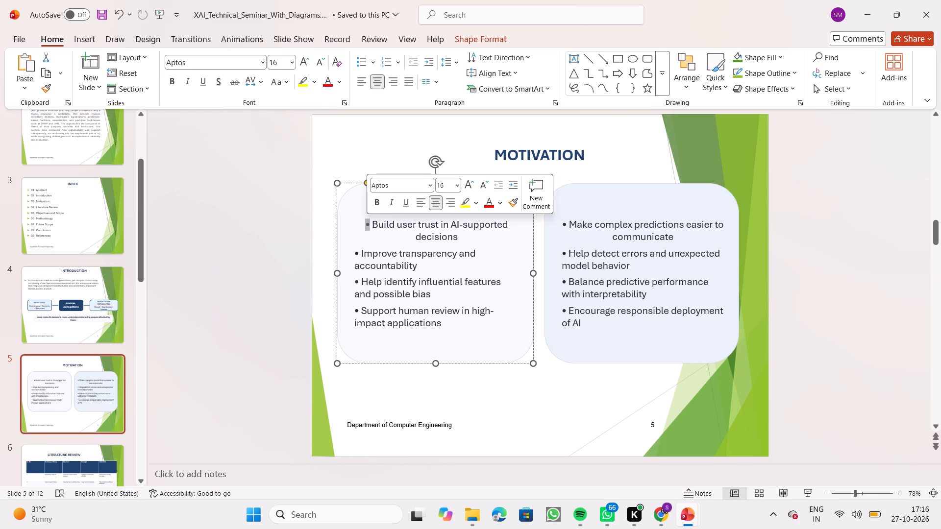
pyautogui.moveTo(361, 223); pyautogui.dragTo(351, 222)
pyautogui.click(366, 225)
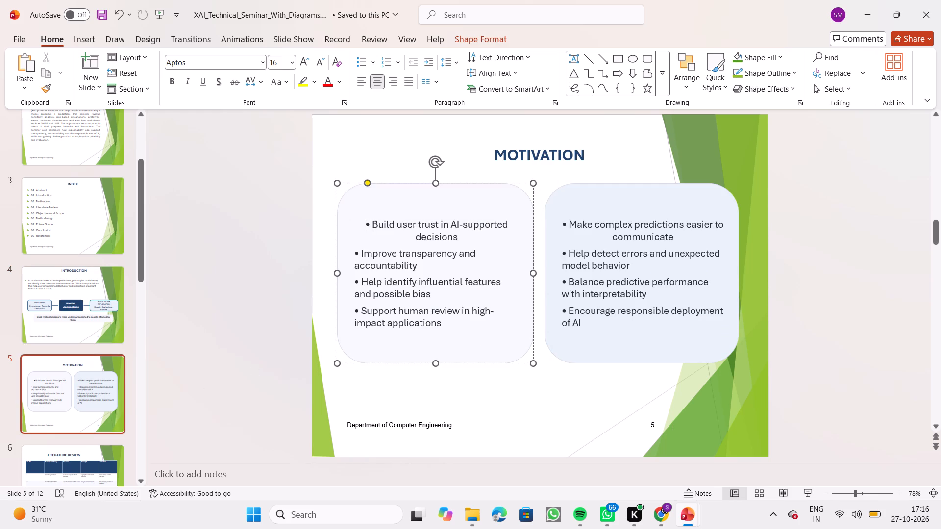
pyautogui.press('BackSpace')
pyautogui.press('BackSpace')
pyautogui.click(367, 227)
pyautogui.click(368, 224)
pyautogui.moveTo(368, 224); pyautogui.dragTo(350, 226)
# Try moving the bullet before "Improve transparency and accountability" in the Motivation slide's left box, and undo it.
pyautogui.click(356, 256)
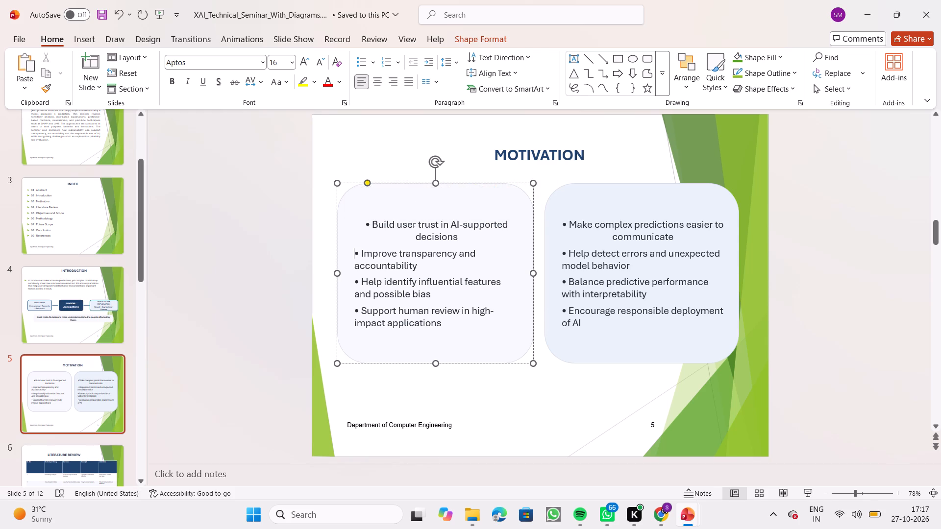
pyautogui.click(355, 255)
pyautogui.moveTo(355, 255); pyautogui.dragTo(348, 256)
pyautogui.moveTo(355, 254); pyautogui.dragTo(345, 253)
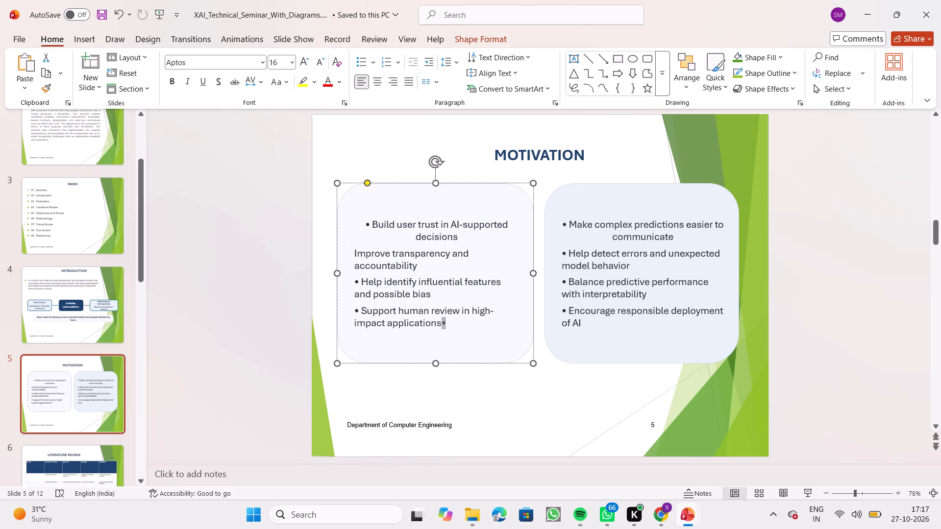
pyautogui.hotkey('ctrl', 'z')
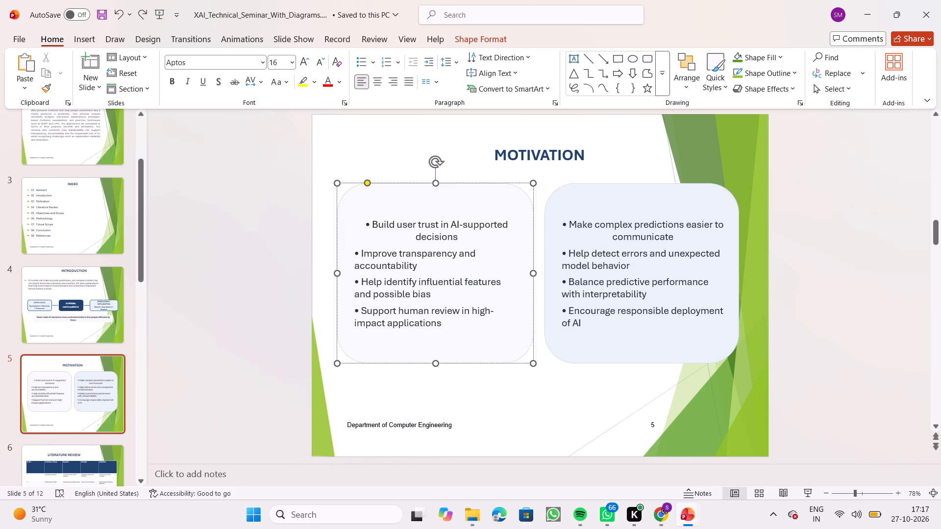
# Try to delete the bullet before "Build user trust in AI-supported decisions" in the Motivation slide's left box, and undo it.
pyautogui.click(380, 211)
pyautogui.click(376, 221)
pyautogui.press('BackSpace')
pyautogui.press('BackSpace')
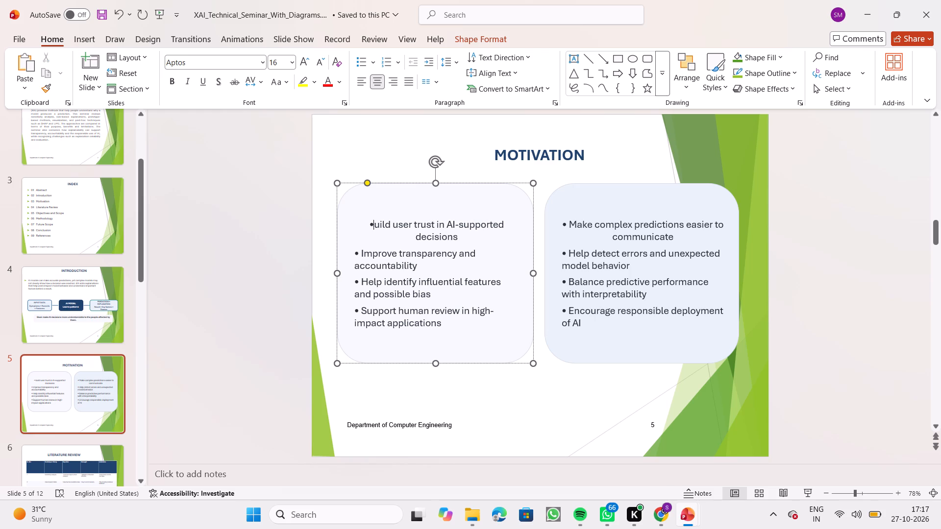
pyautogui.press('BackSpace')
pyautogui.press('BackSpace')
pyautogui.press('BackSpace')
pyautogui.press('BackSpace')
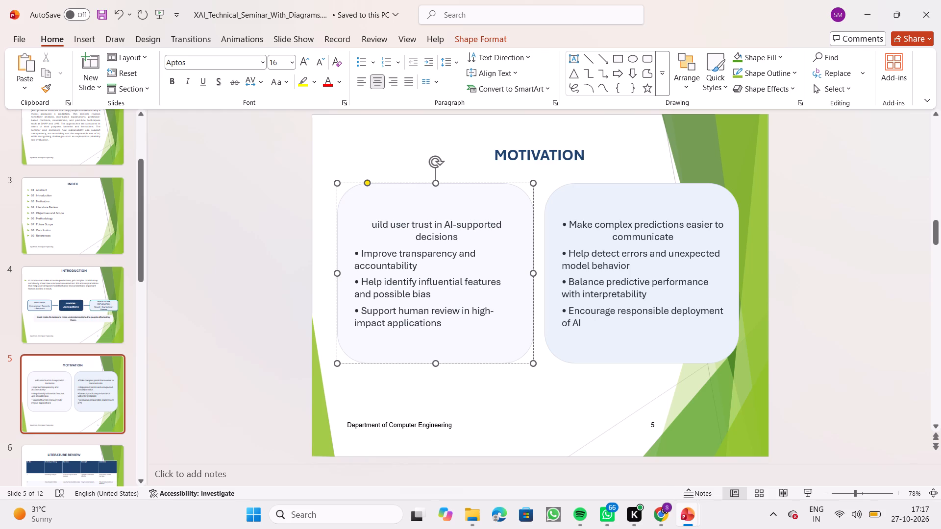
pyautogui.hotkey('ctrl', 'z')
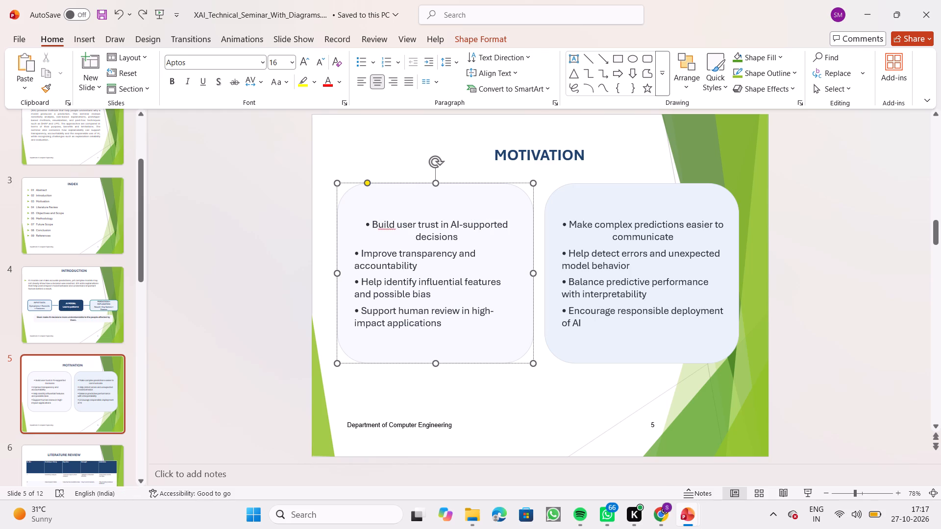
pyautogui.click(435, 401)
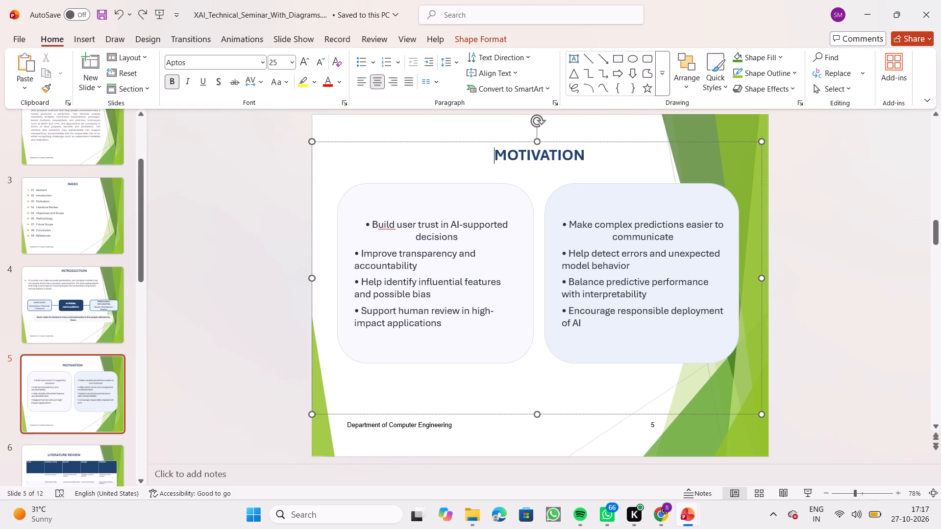
# Move "Build user trust in AI-supported decisions" with its bullet below "Support human review in high-impact applications" in the left box.
pyautogui.click(366, 221)
pyautogui.moveTo(366, 221); pyautogui.dragTo(454, 236)
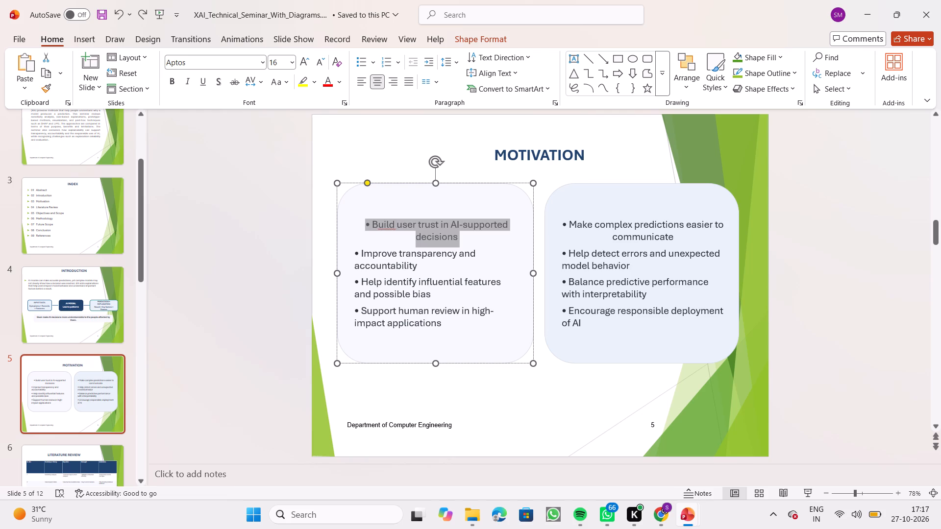
pyautogui.moveTo(454, 236); pyautogui.dragTo(458, 236)
pyautogui.hotkey('ctrl', 'x')
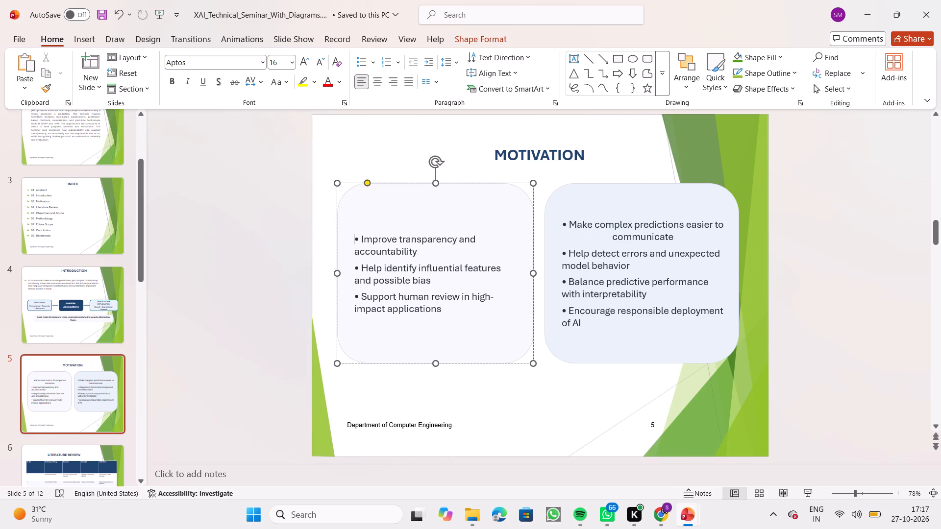
pyautogui.click(449, 310)
pyautogui.press('Return')
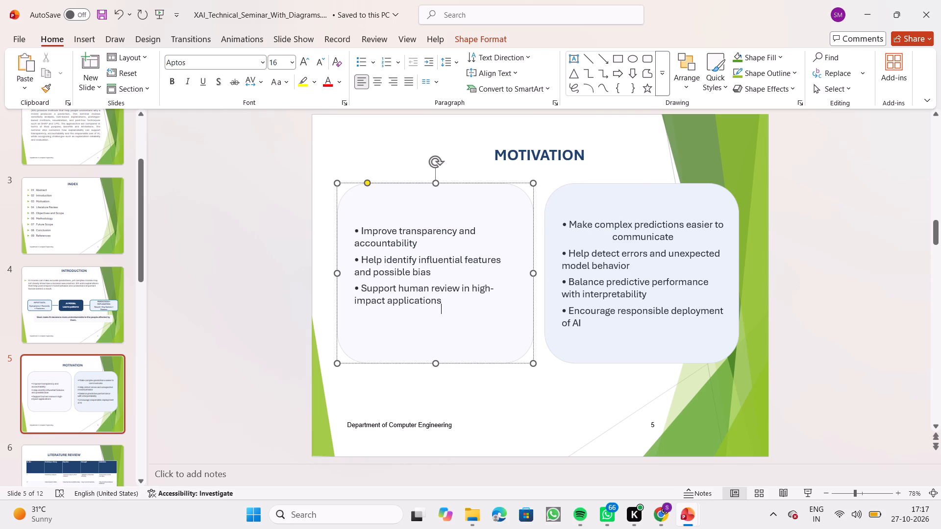
pyautogui.hotkey('ctrl', 'v')
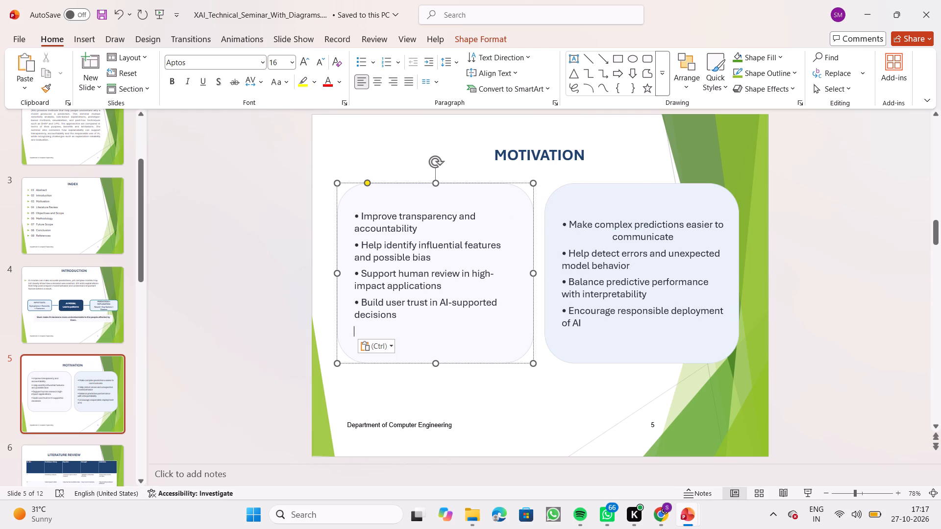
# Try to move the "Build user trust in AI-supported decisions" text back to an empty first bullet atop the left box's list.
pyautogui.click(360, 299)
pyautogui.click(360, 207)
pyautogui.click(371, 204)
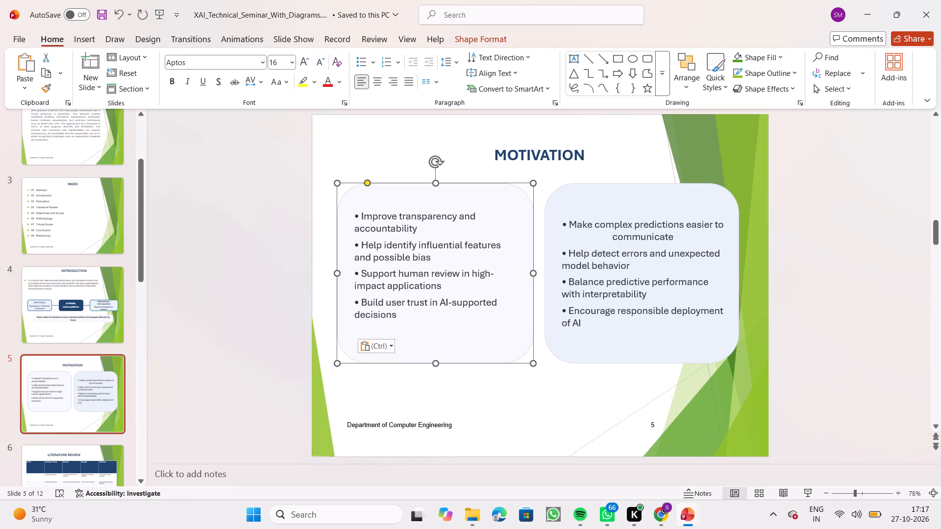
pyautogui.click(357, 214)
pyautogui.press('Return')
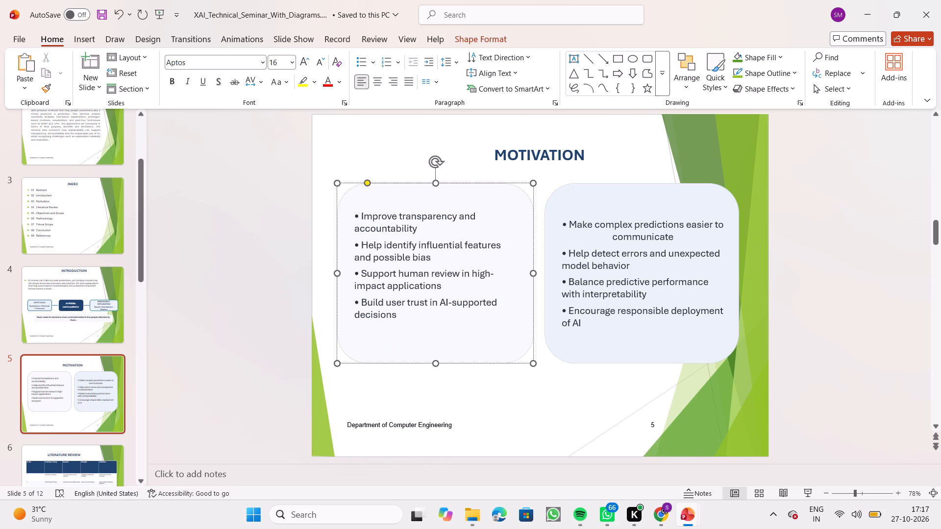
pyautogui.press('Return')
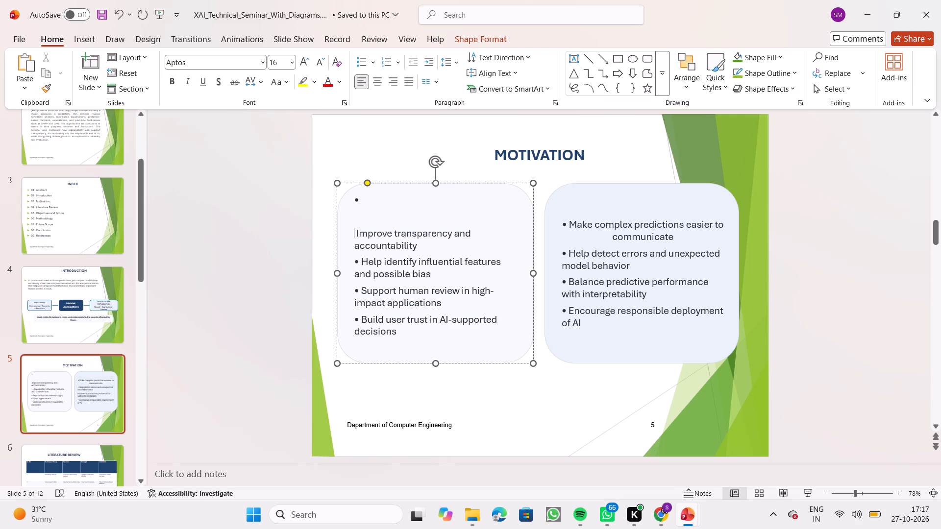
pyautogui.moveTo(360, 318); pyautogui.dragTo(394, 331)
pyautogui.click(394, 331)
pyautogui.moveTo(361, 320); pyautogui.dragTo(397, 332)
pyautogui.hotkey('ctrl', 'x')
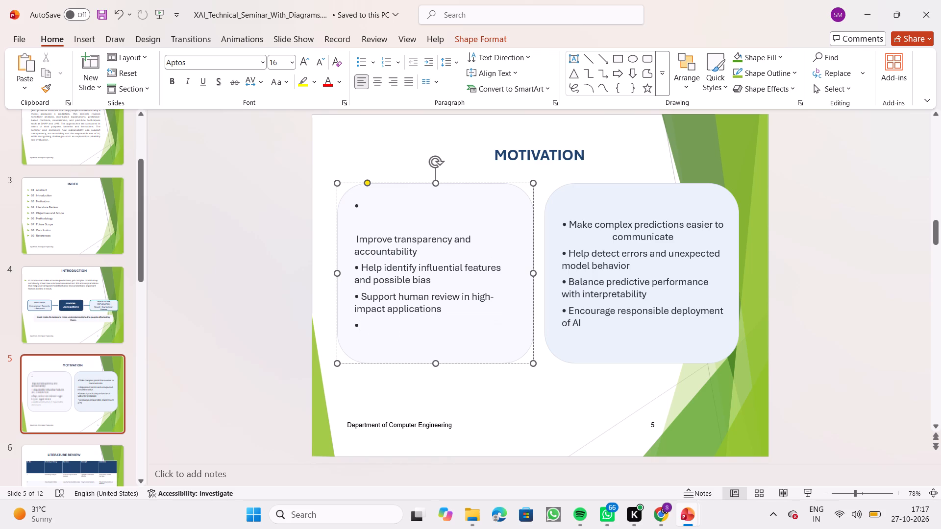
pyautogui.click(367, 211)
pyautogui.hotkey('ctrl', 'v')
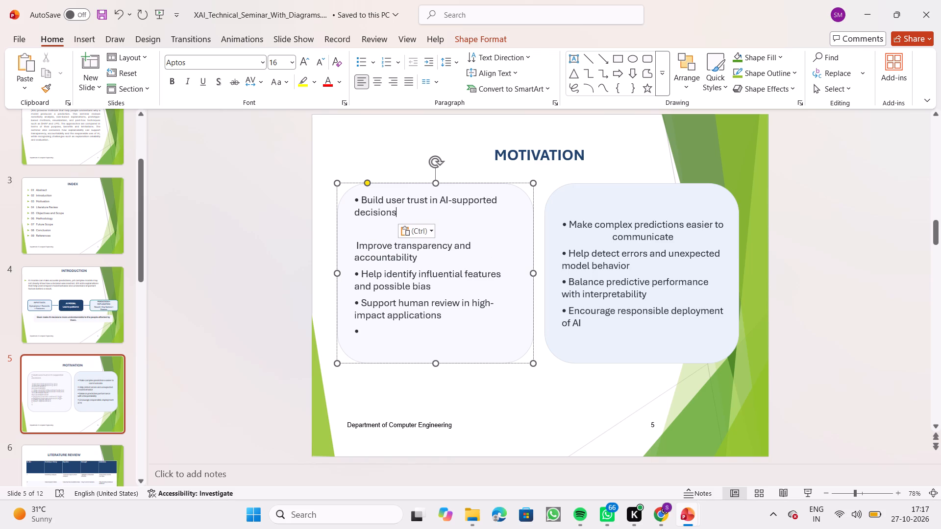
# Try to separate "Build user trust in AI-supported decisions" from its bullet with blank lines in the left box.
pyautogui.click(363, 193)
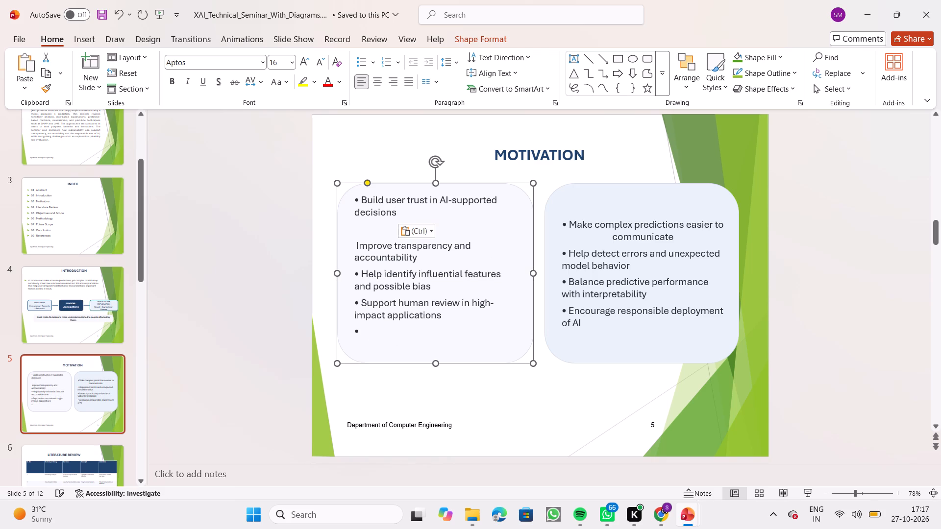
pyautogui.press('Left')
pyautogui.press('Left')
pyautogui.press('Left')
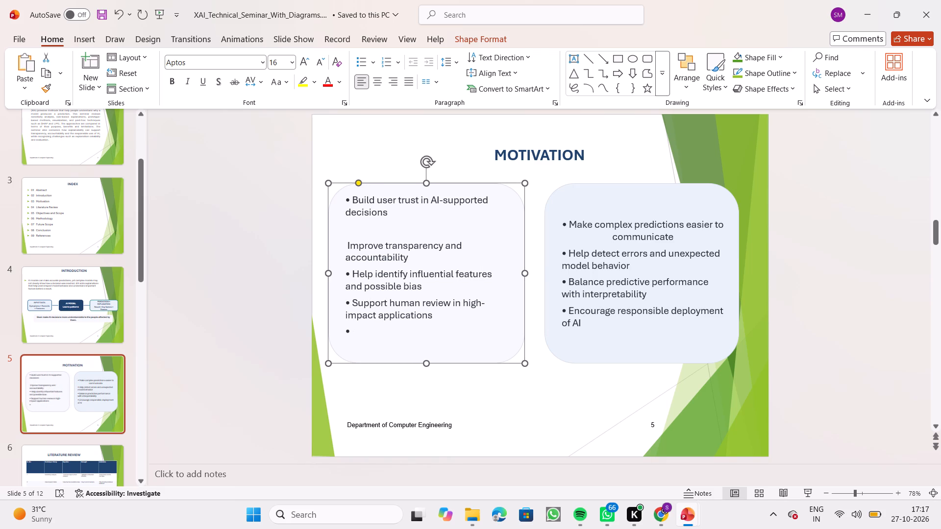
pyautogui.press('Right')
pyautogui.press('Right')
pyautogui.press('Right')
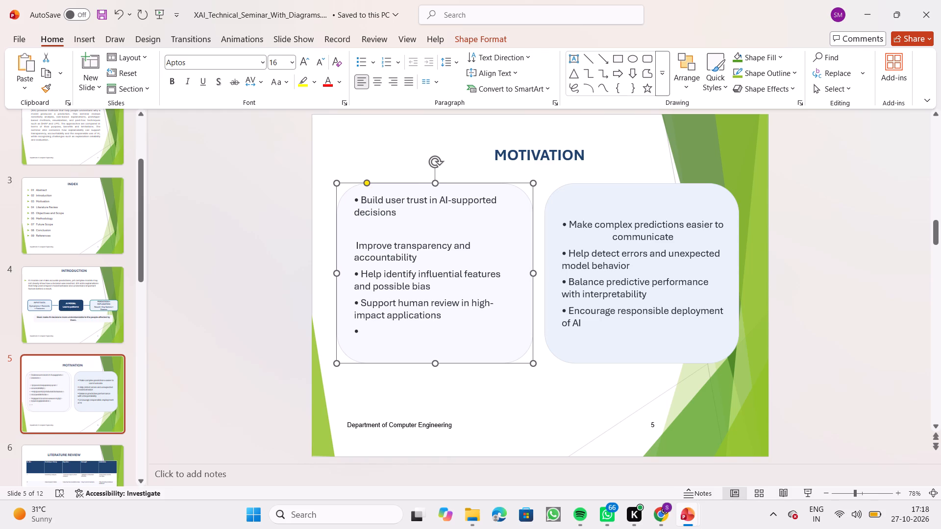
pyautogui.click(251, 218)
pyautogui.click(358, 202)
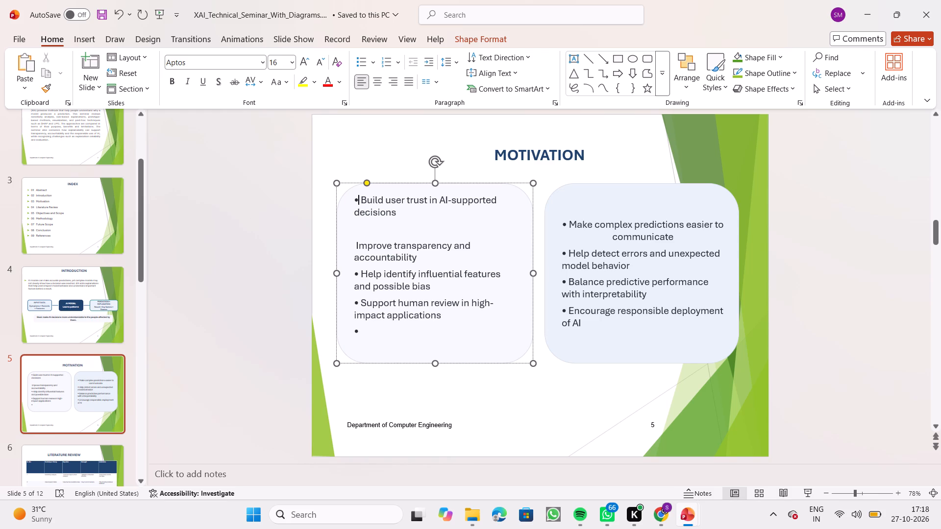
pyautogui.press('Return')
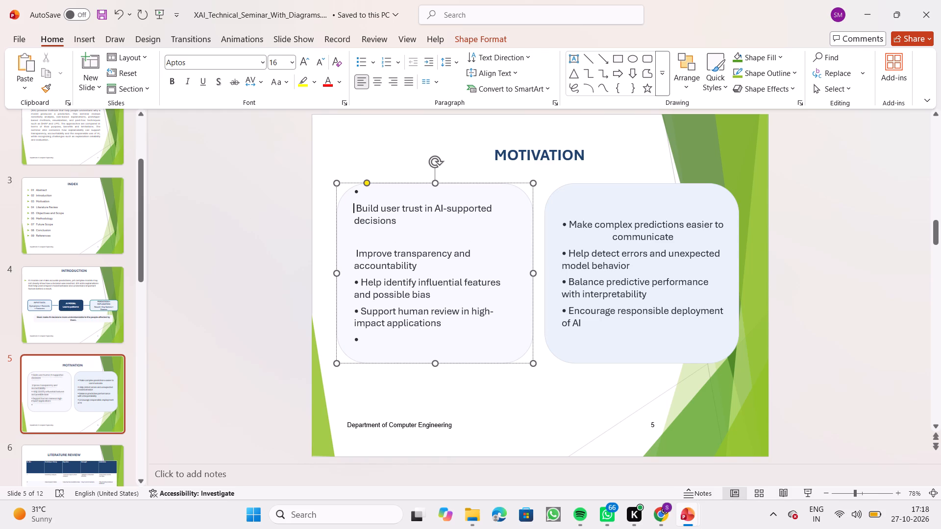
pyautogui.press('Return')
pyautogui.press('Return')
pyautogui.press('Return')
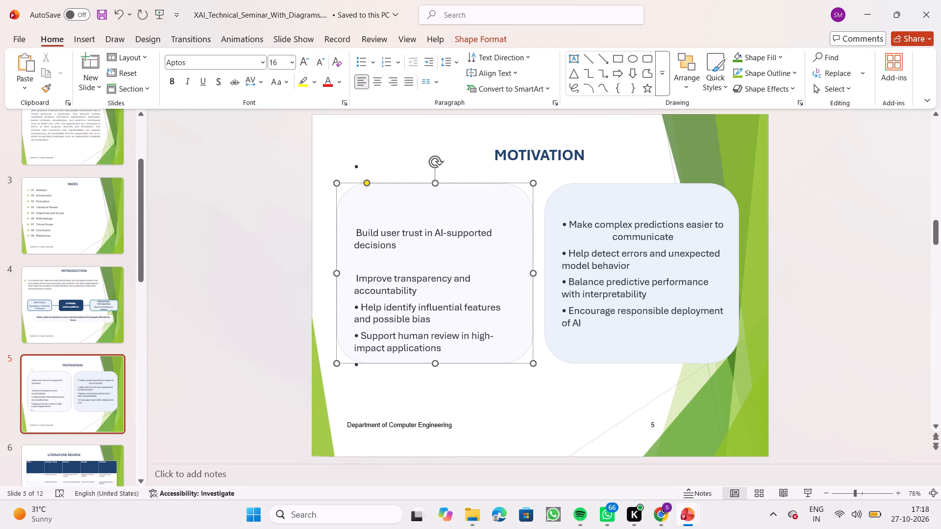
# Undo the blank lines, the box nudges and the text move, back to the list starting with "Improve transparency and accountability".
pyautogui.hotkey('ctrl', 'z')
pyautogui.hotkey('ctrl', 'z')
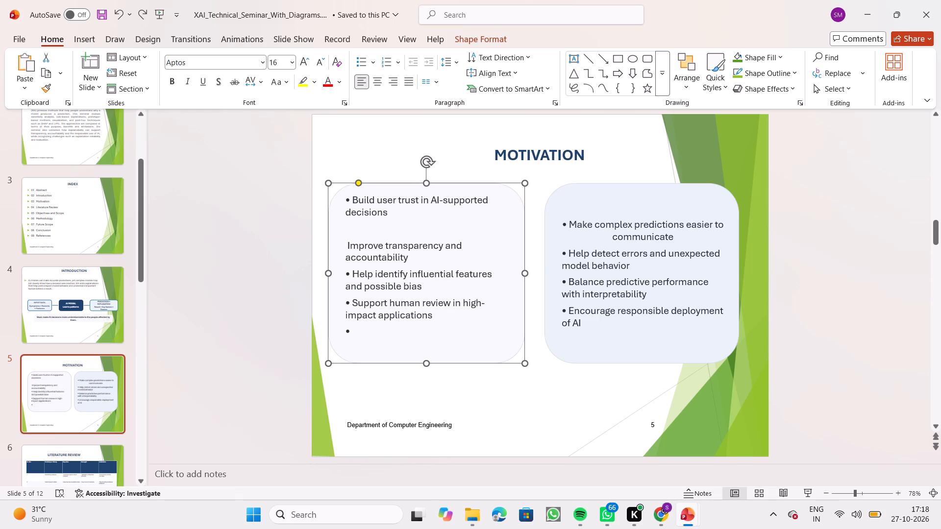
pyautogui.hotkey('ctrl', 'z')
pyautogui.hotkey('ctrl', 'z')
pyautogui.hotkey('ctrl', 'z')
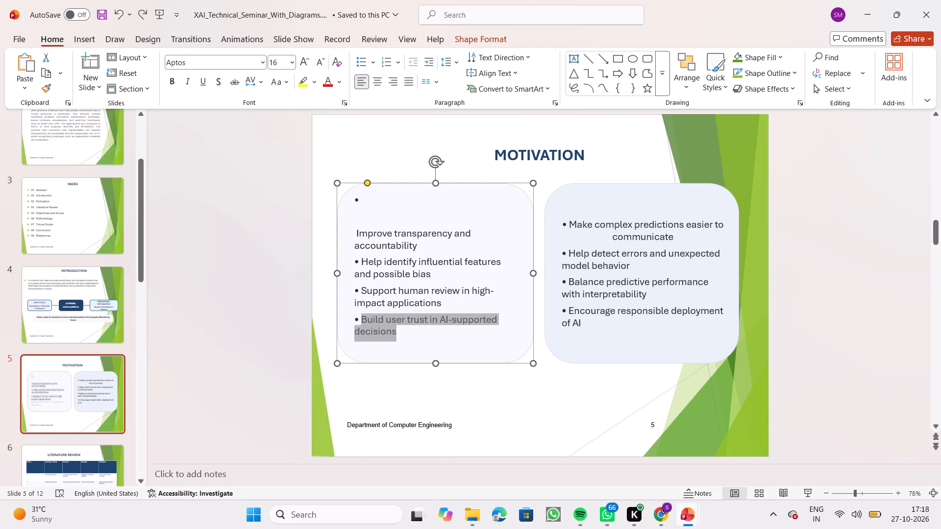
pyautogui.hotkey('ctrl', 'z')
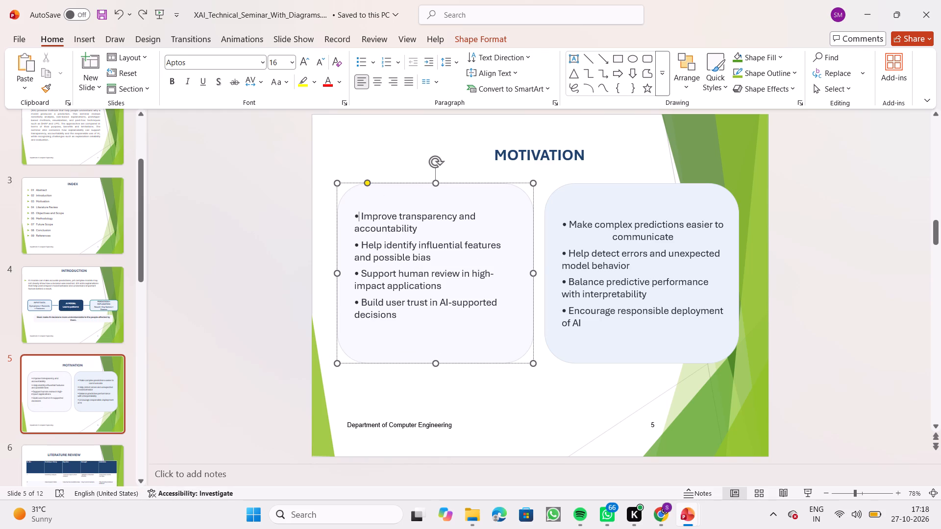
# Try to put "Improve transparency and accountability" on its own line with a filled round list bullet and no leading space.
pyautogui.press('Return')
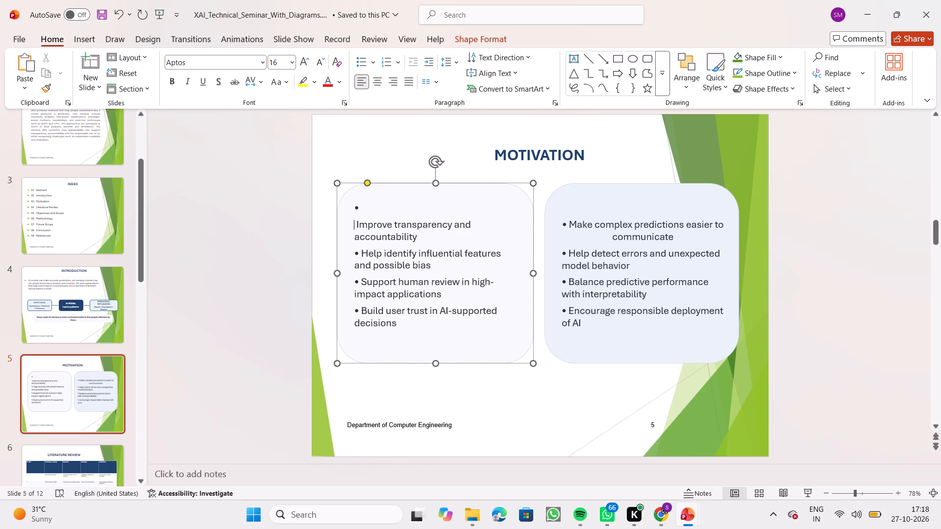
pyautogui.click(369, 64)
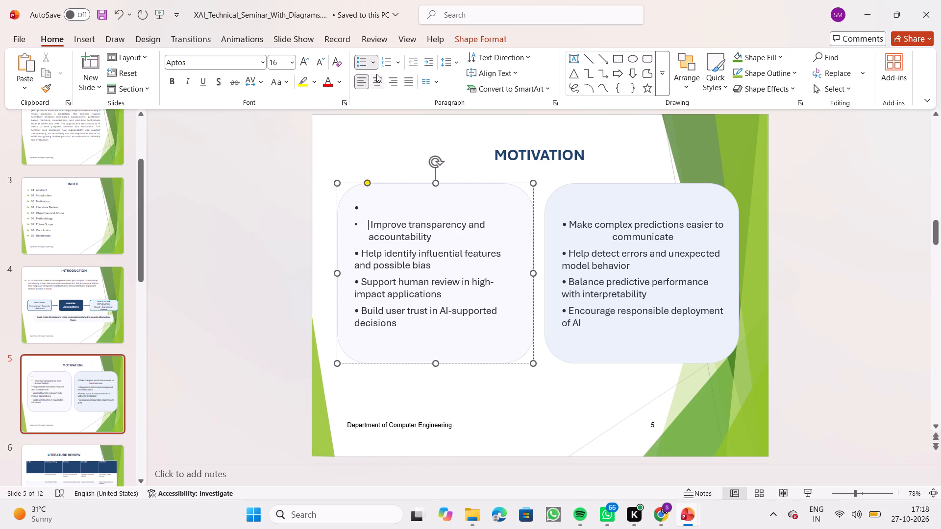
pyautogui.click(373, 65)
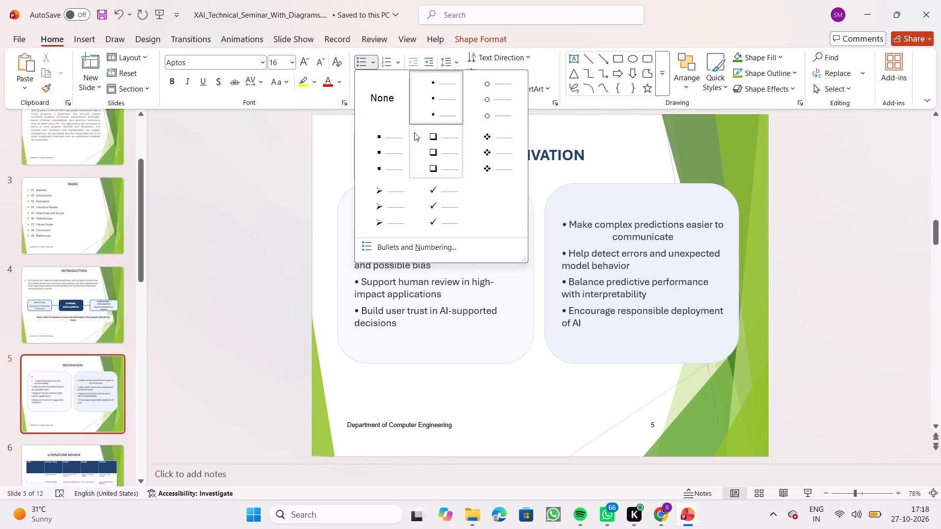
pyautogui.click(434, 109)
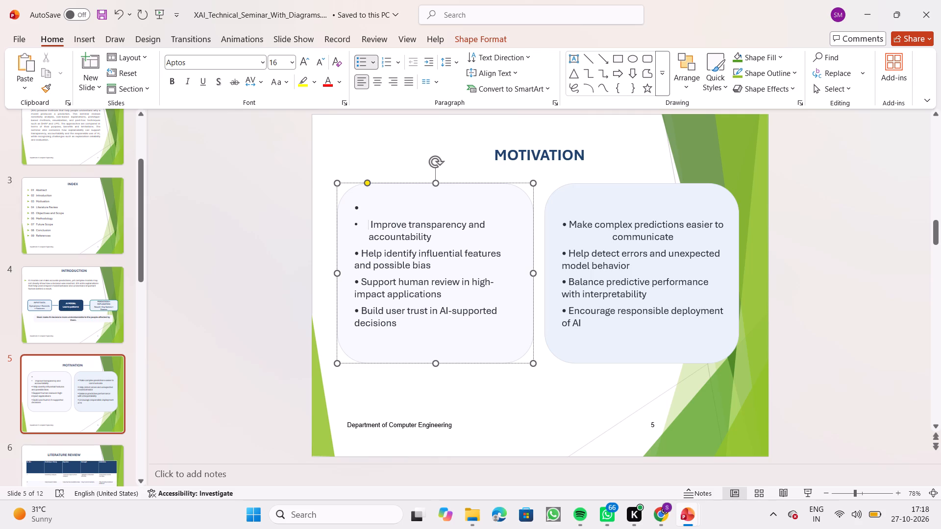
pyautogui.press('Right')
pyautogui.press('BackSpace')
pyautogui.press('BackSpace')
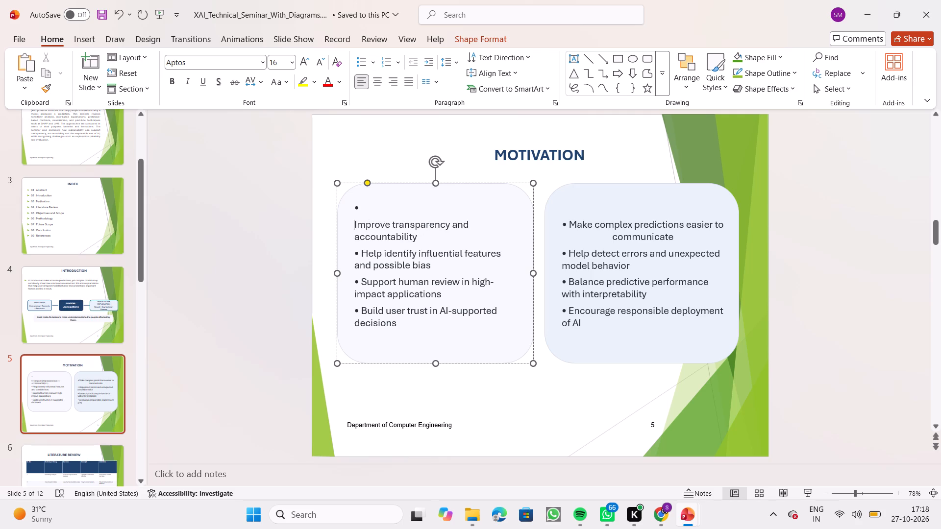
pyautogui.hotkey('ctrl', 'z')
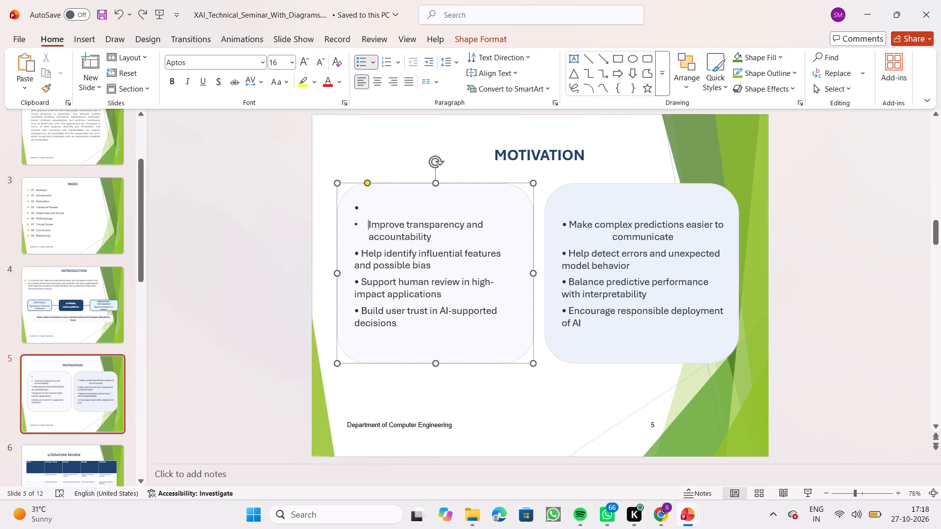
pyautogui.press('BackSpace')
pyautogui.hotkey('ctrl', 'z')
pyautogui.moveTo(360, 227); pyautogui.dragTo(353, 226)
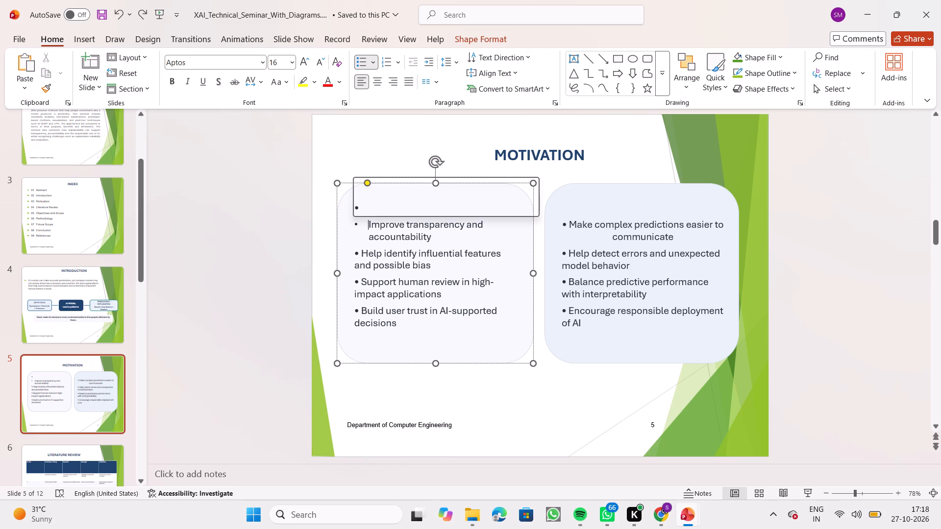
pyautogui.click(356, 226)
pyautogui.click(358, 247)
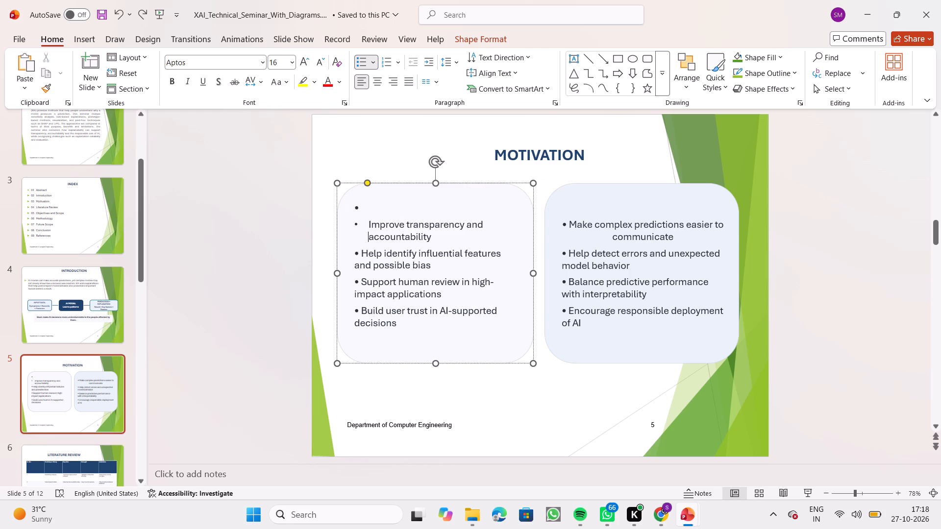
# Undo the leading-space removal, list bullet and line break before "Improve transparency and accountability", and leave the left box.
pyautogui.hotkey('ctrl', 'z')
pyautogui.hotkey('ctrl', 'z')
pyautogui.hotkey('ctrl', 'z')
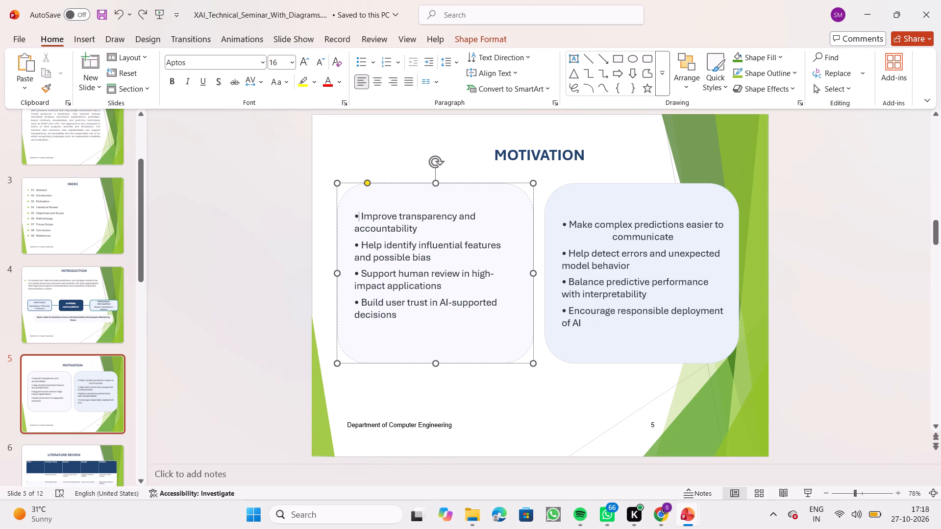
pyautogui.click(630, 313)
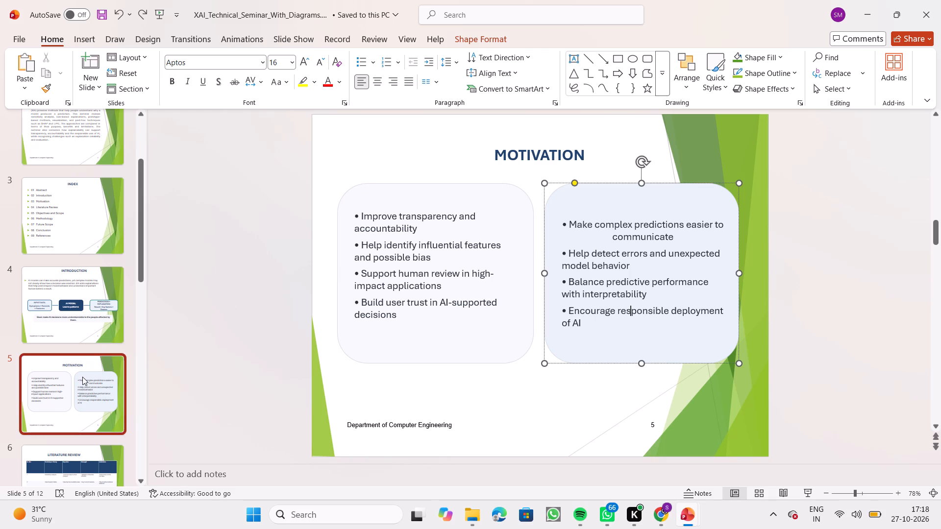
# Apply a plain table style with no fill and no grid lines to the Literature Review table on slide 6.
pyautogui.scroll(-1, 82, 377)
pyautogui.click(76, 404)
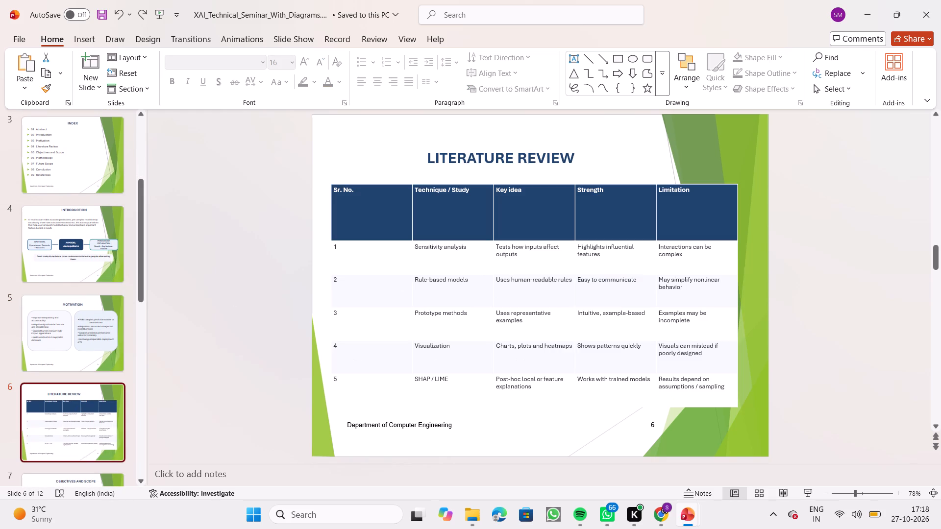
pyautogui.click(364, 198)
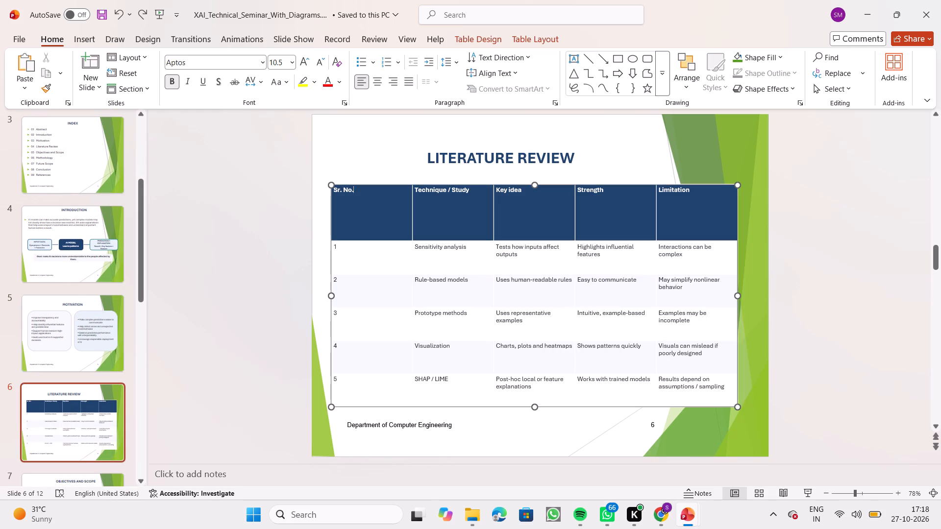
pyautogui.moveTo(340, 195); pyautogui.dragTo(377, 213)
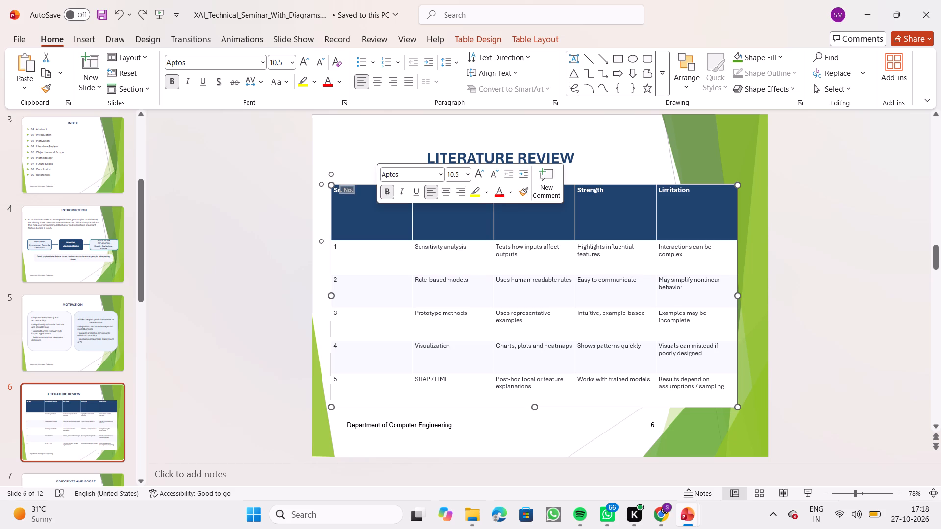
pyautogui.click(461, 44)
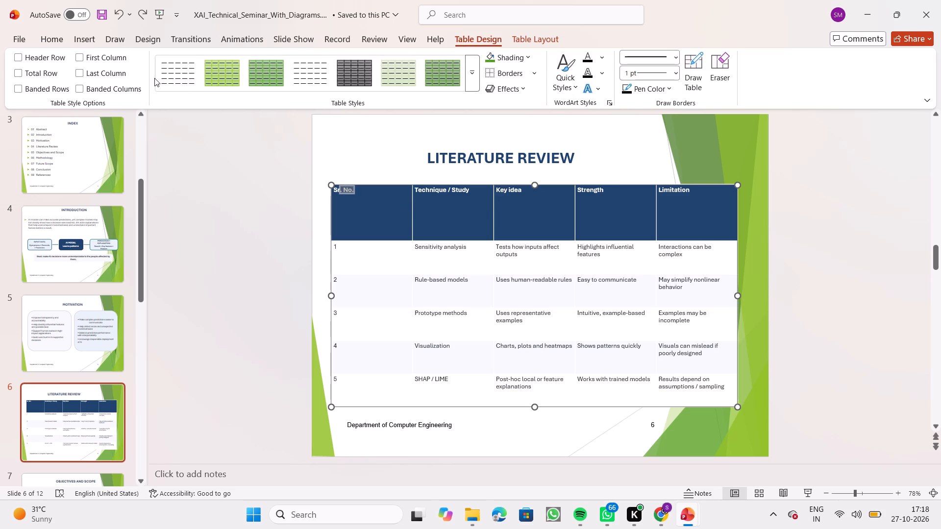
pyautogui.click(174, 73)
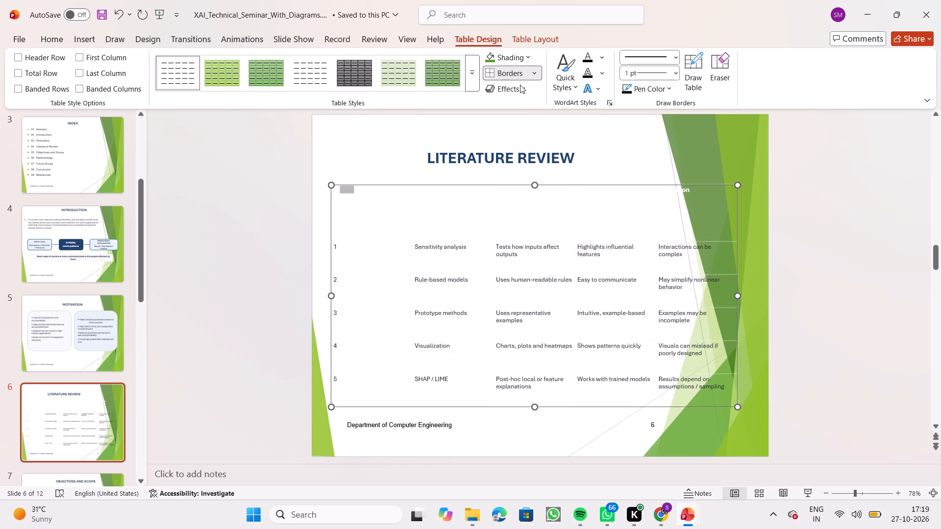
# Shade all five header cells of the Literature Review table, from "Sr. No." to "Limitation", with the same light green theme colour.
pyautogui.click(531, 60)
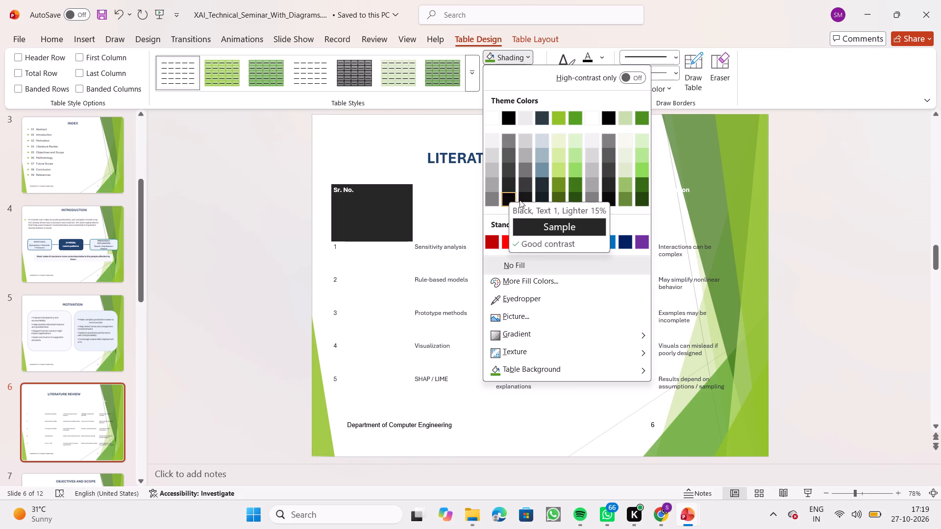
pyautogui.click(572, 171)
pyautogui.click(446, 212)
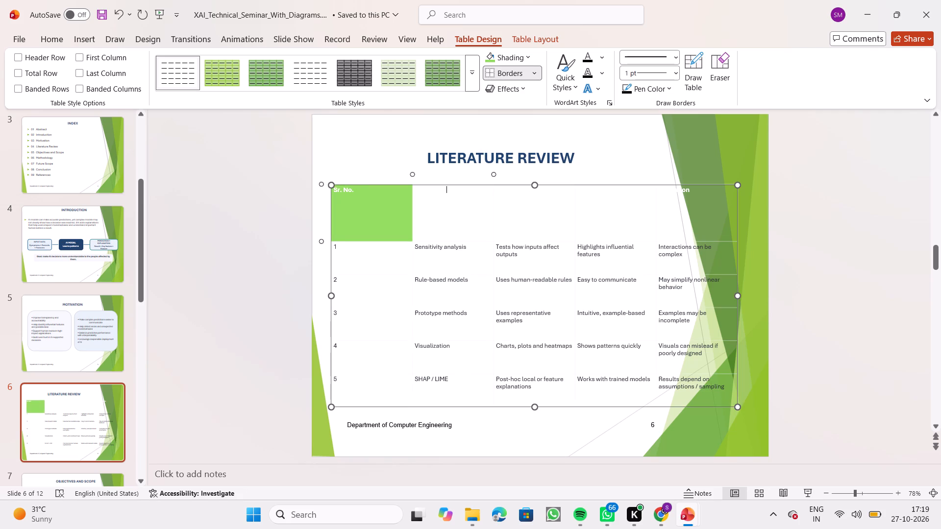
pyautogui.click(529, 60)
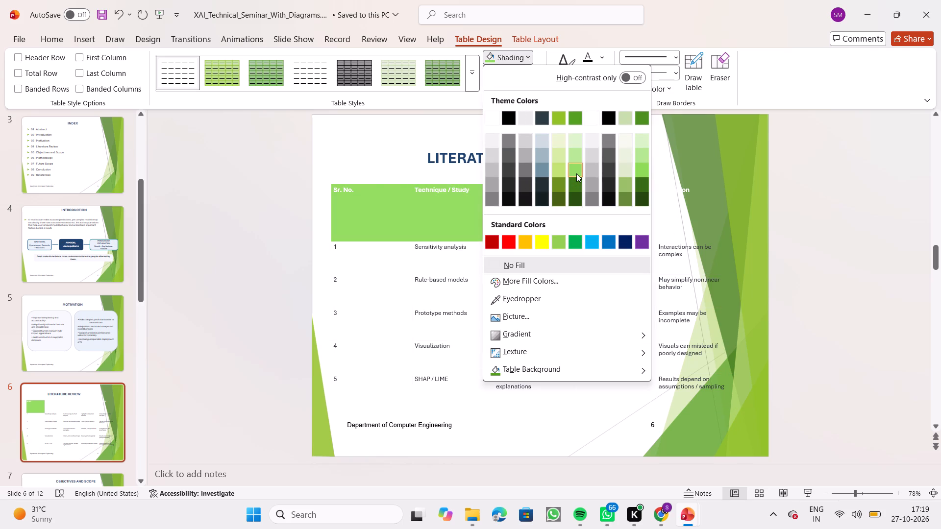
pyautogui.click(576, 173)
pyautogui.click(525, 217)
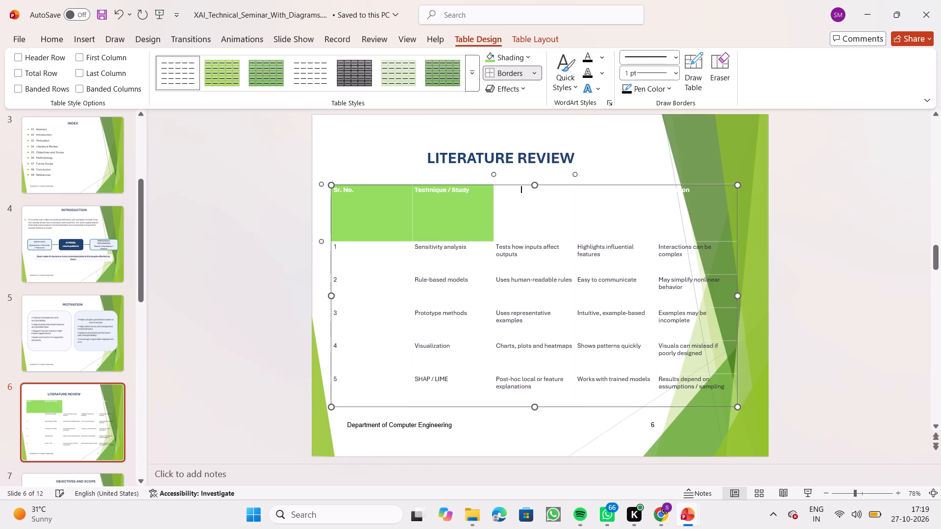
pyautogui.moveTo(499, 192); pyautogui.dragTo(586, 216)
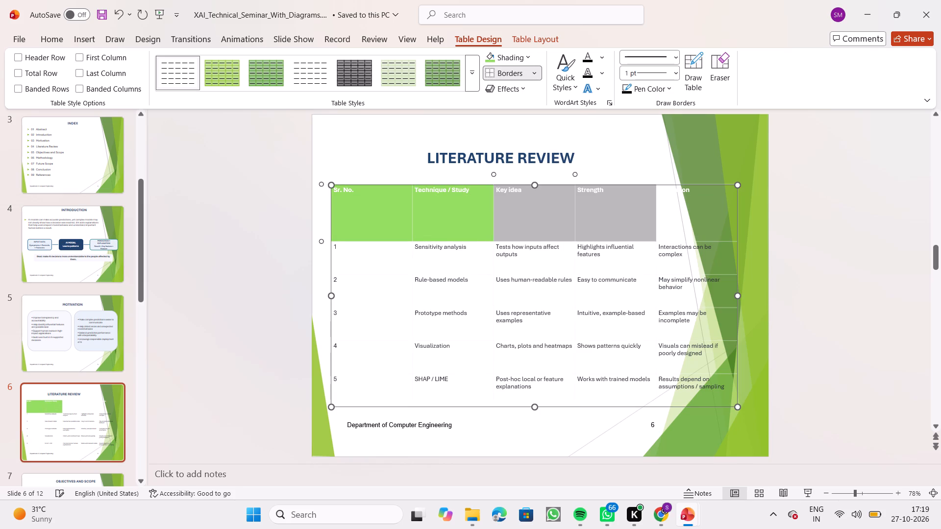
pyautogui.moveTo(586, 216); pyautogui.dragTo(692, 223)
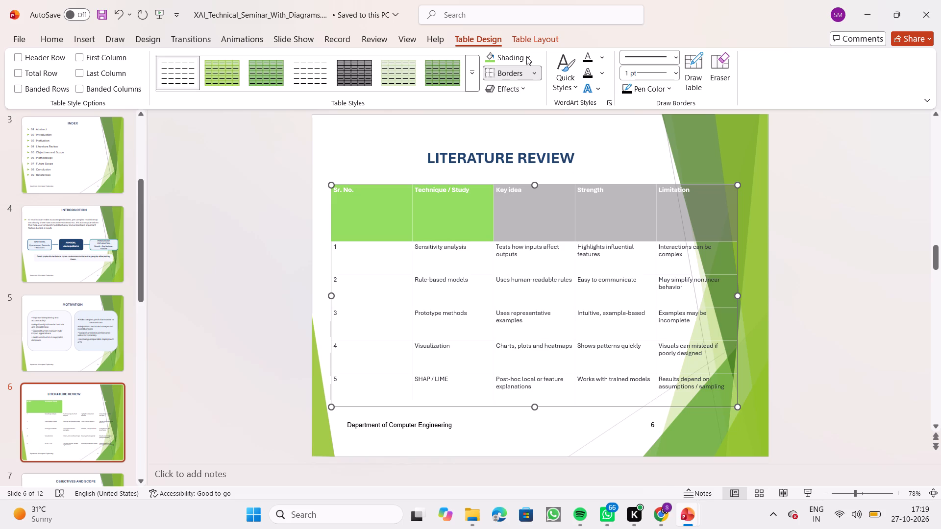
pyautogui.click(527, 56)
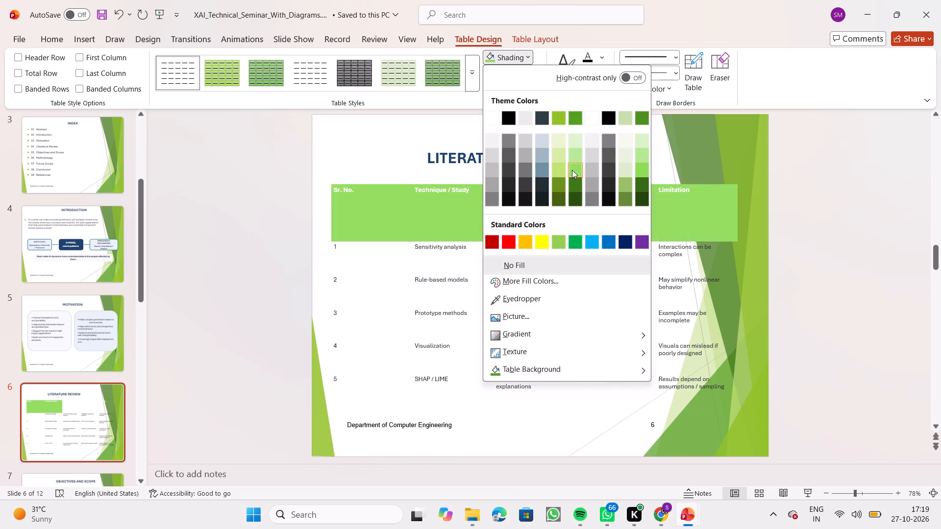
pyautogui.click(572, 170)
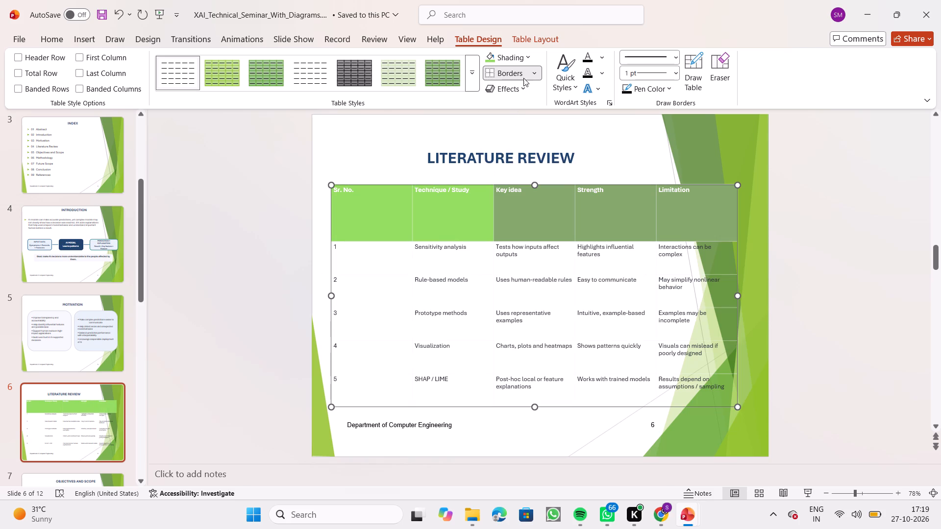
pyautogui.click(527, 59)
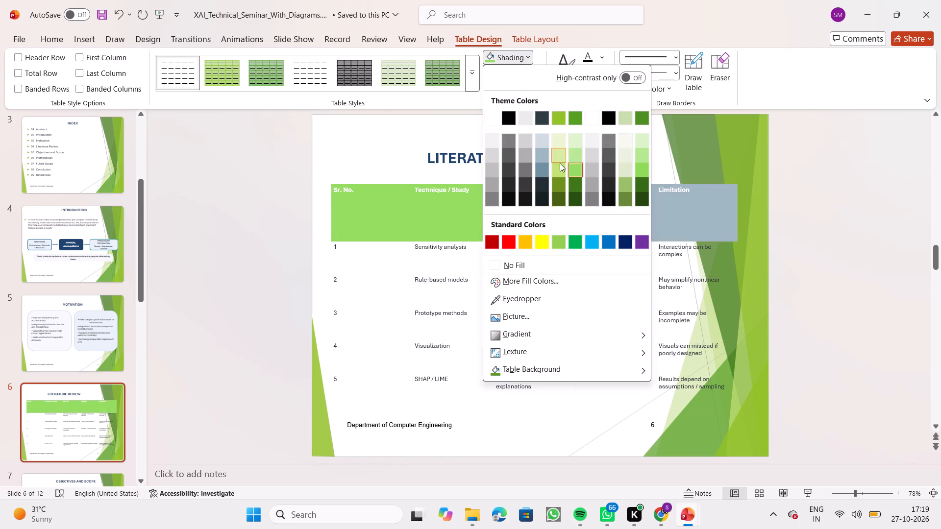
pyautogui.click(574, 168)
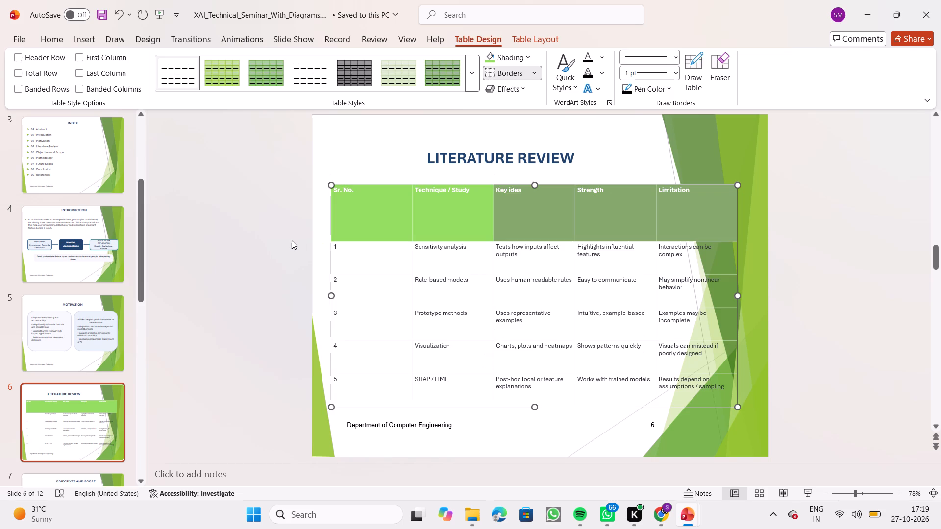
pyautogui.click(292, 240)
# Apply a light table style with a black outer border and no fill to the Literature Review table on slide 6.
pyautogui.scroll(-1, 508, 280)
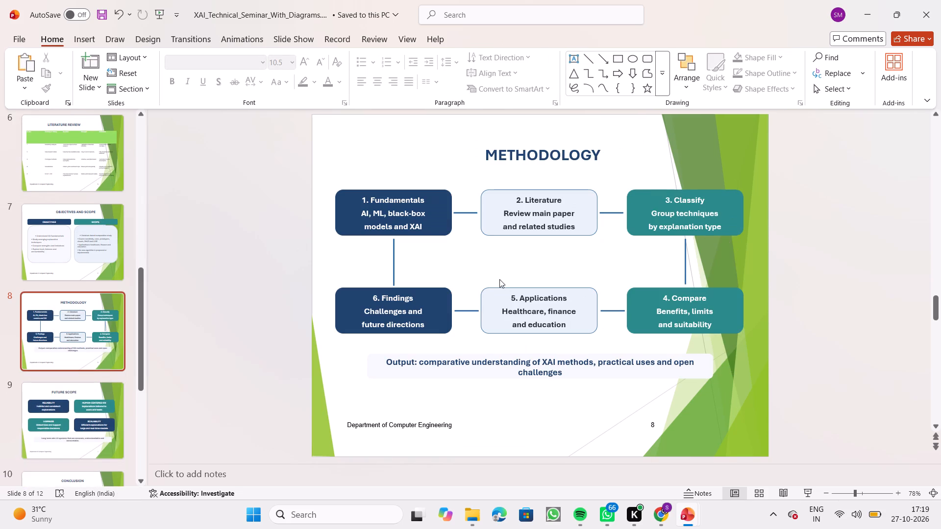
pyautogui.click(88, 149)
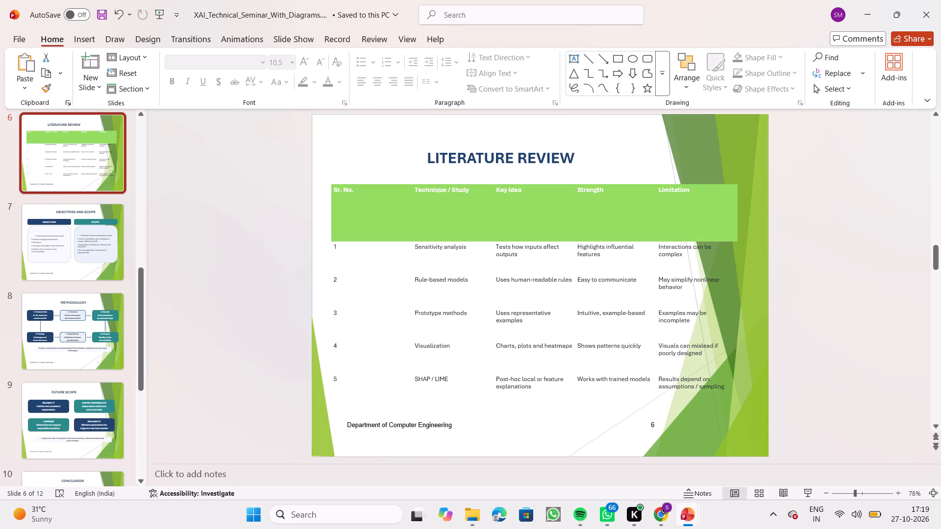
pyautogui.click(347, 192)
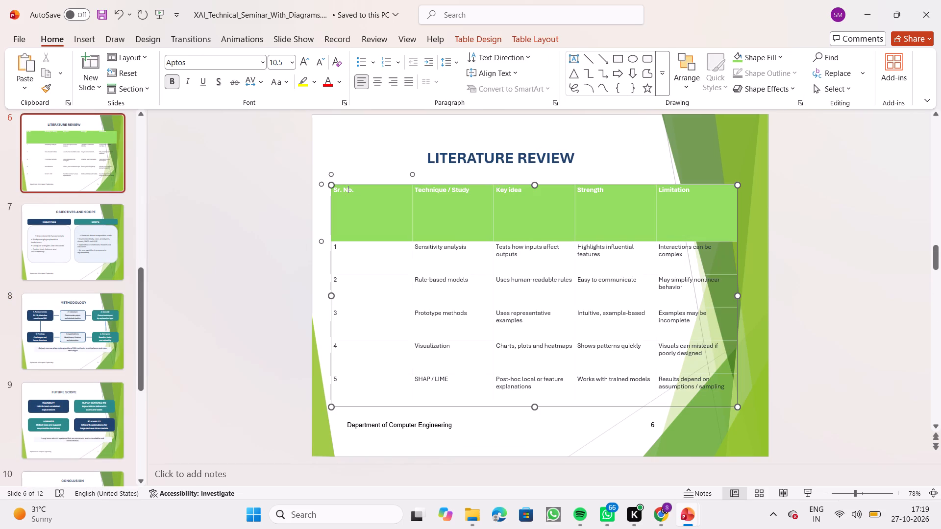
pyautogui.click(461, 43)
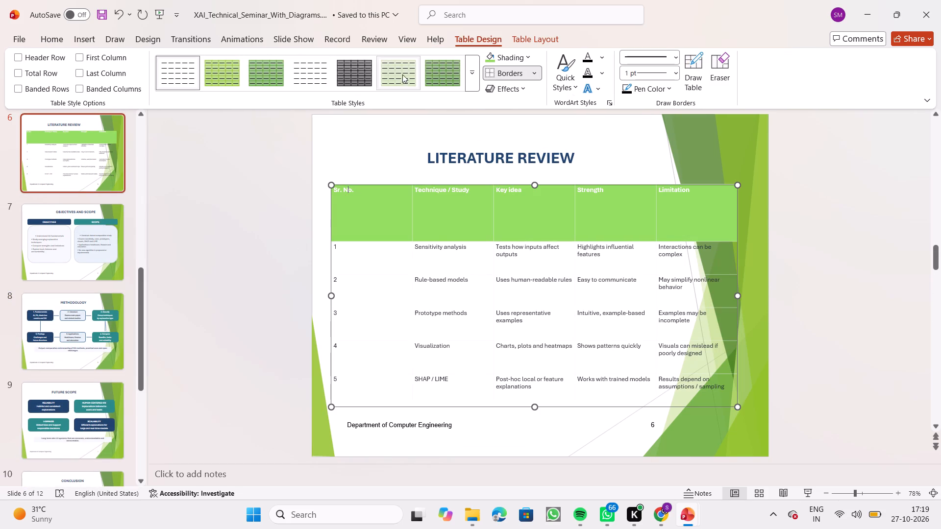
pyautogui.click(469, 77)
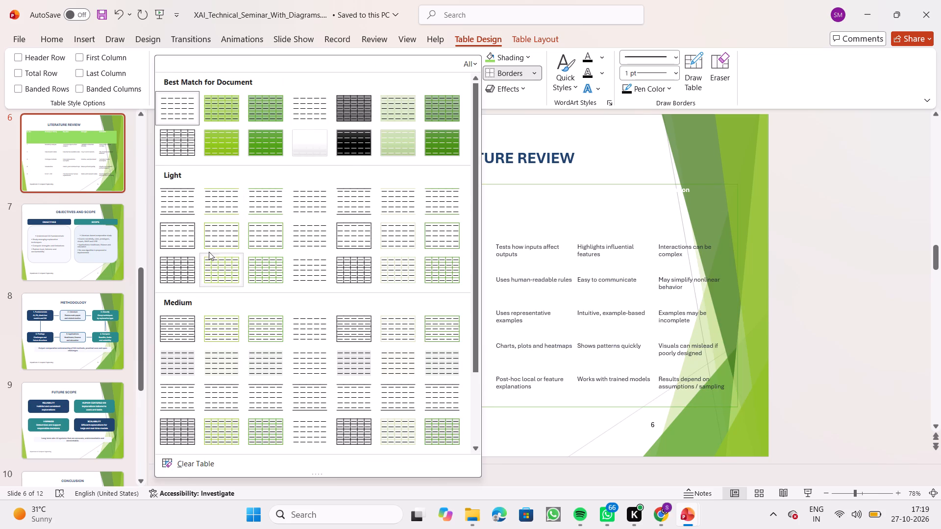
pyautogui.click(187, 242)
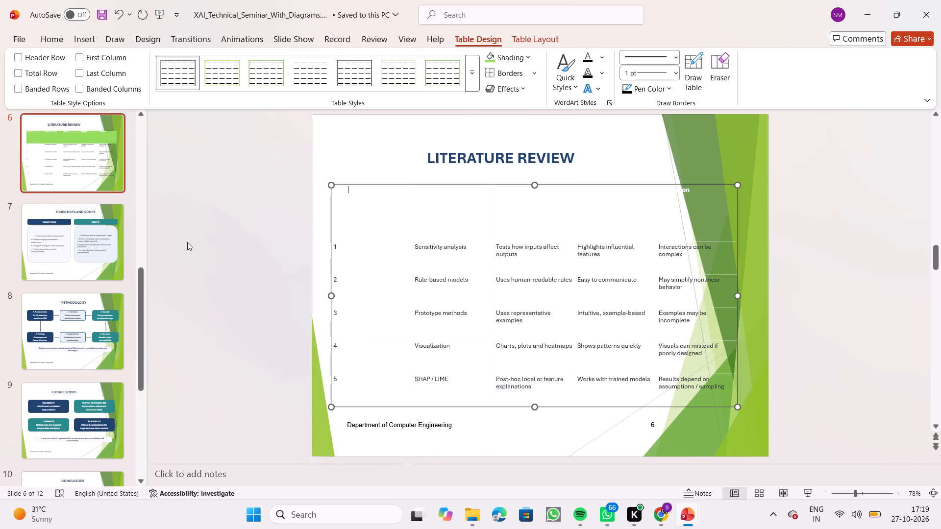
# Set the font colour of the whole header row, "Sr. No." through "Limitation", to black.
pyautogui.moveTo(345, 192); pyautogui.dragTo(538, 212)
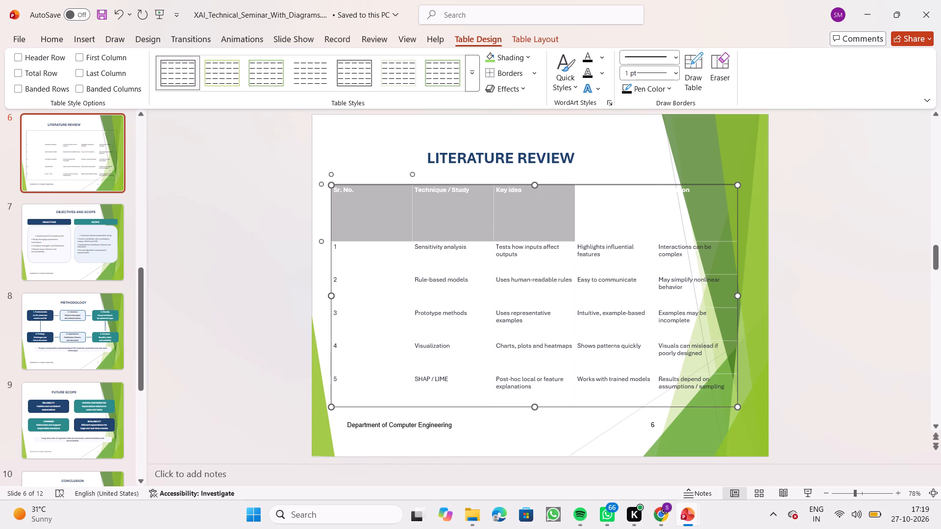
pyautogui.moveTo(538, 212); pyautogui.dragTo(714, 199)
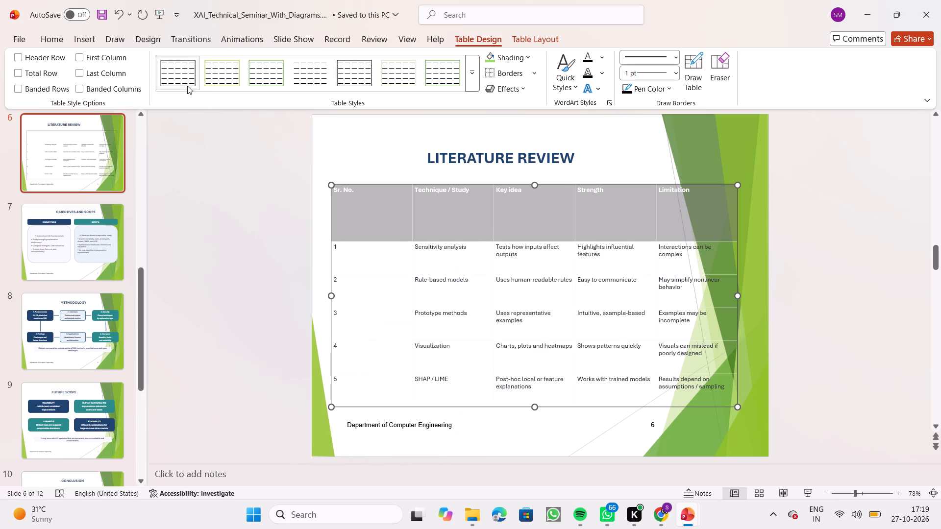
pyautogui.click(55, 37)
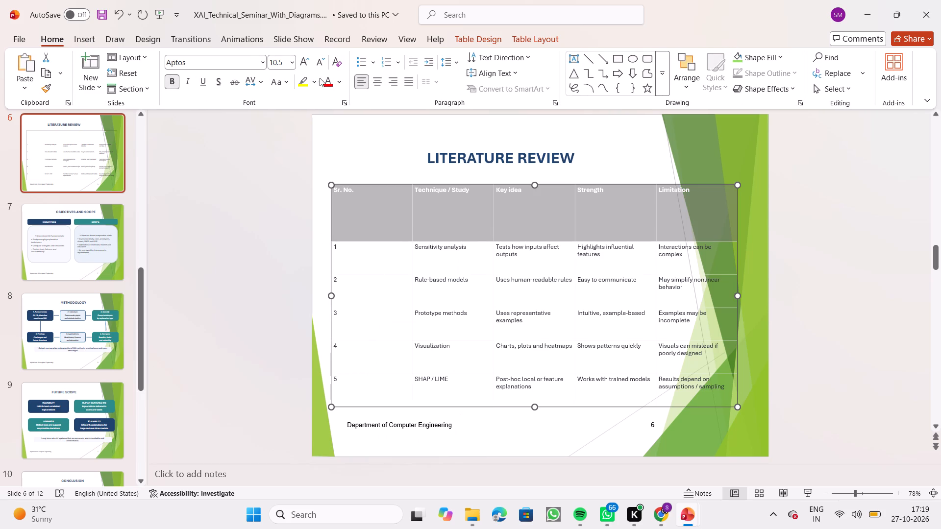
pyautogui.click(337, 81)
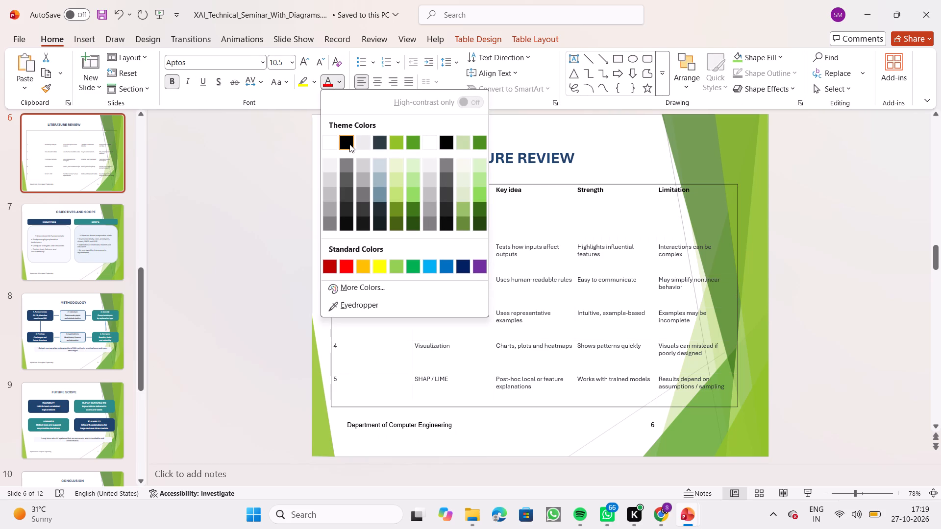
pyautogui.click(349, 144)
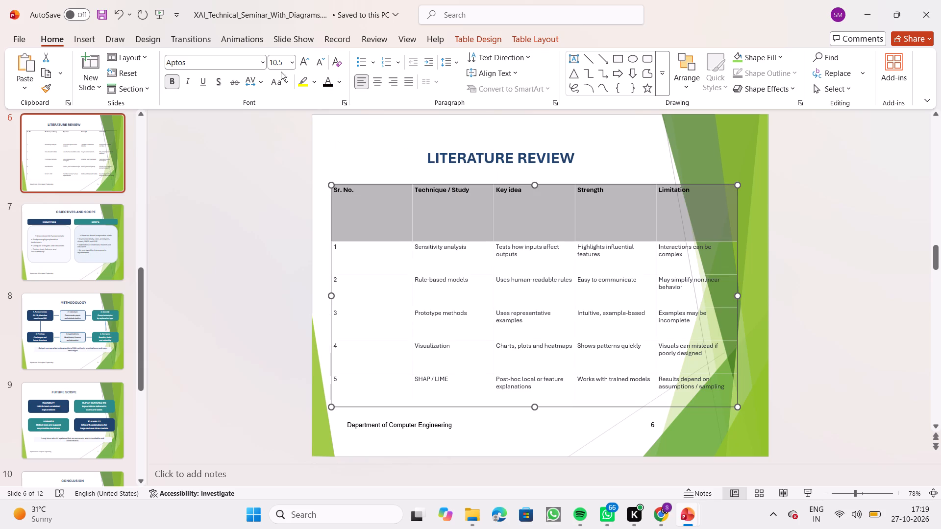
# Increase the header row text of the Literature Review table to 18 pt.
pyautogui.click(302, 63)
pyautogui.click(302, 63)
pyautogui.click(302, 63)
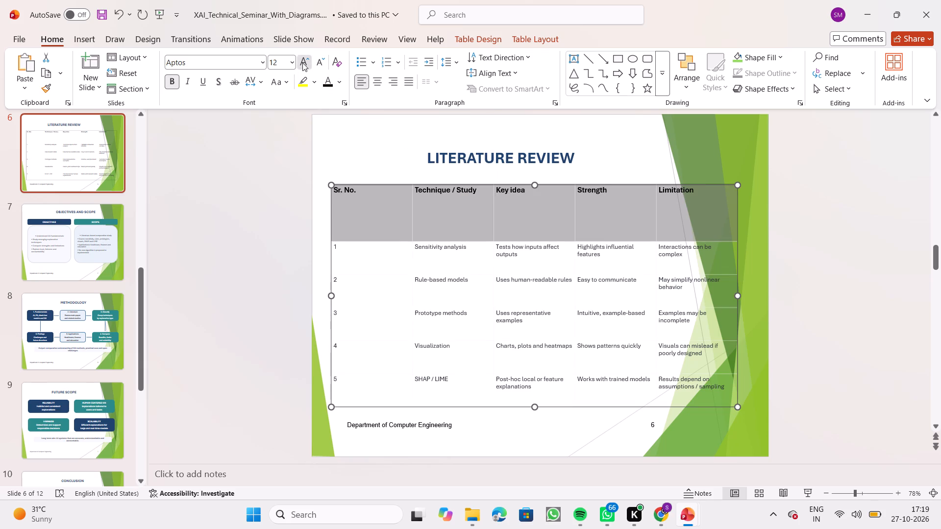
pyautogui.click(302, 63)
pyautogui.click(302, 63)
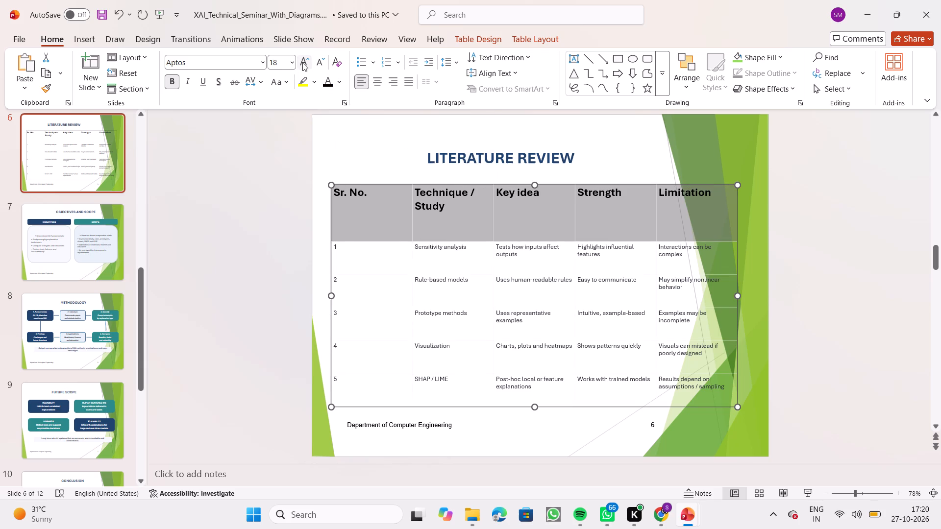
# Set the font of the Literature Review table's header row to Times New Roman.
pyautogui.click(266, 61)
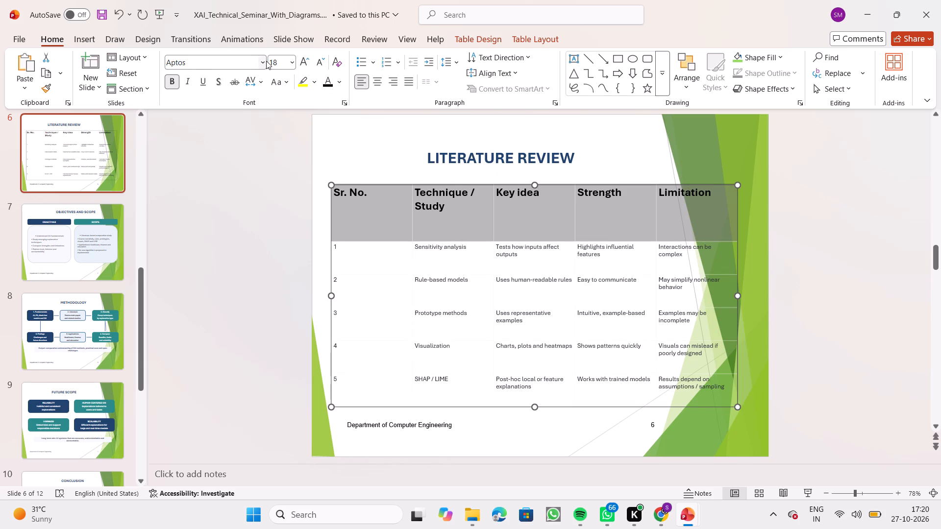
pyautogui.click(263, 61)
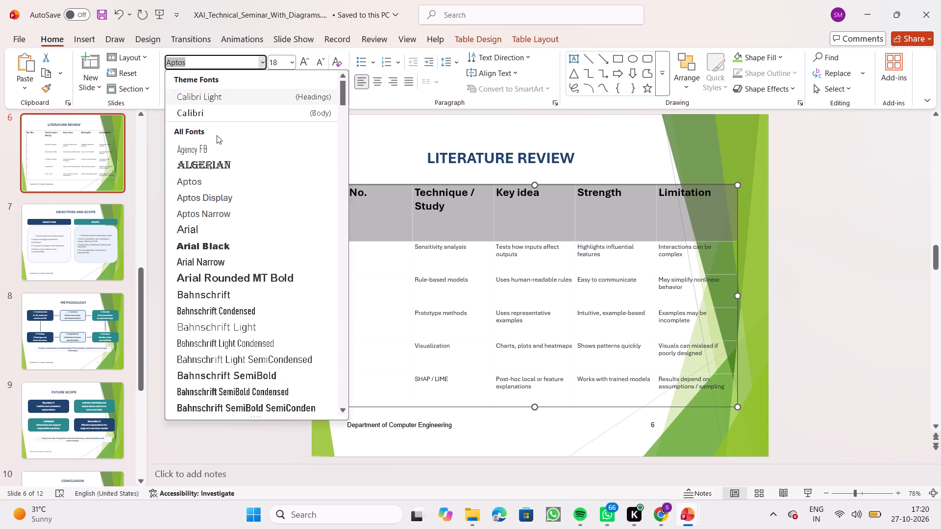
pyautogui.click(219, 59)
pyautogui.press('BackSpace')
pyautogui.press('BackSpace')
pyautogui.press('BackSpace')
pyautogui.press('BackSpace')
pyautogui.press('BackSpace')
pyautogui.press('BackSpace')
pyautogui.press('BackSpace')
pyautogui.press('BackSpace')
pyautogui.press('BackSpace')
pyautogui.press('BackSpace')
pyautogui.press('BackSpace')
pyautogui.write('times')
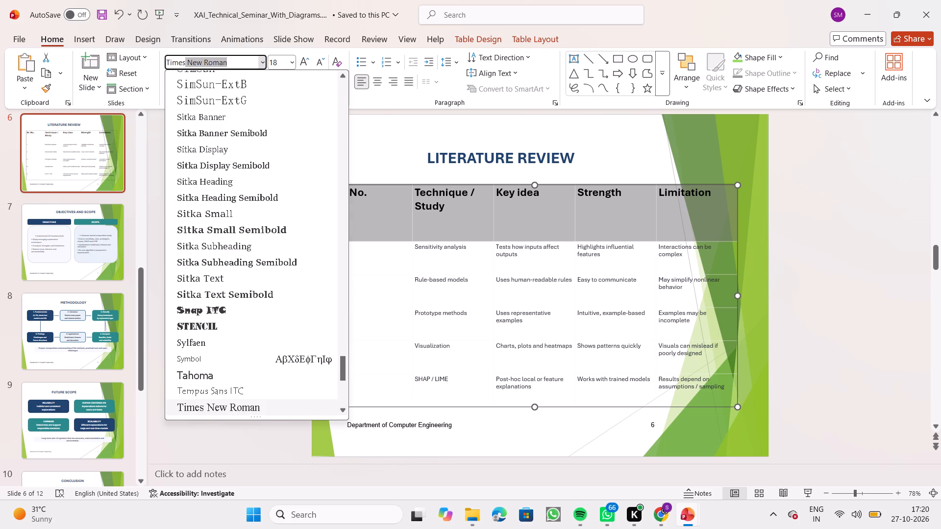
pyautogui.press('space')
pyautogui.write('new roman')
pyautogui.press('Return')
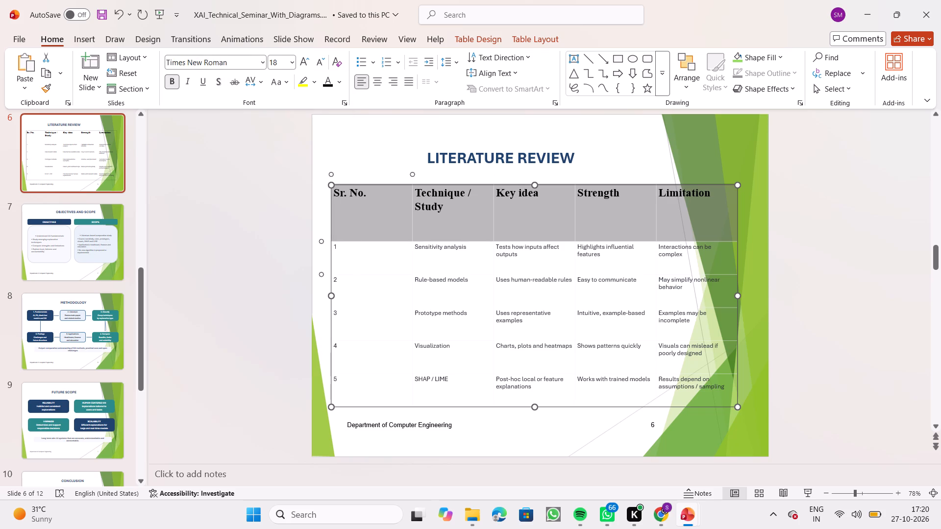
# Increase the text of all five body rows in the Literature Review table to 14 pt.
pyautogui.click(339, 250)
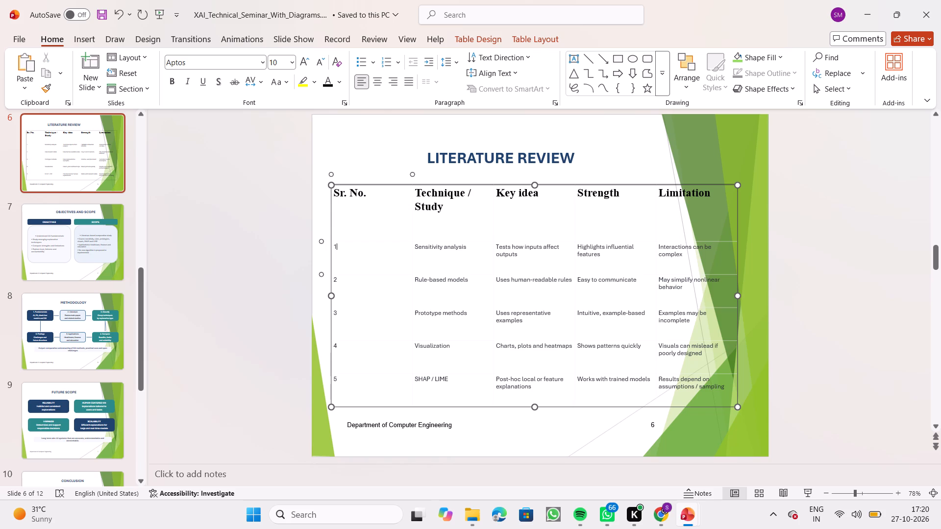
pyautogui.press('Left')
pyautogui.moveTo(339, 249); pyautogui.dragTo(563, 309)
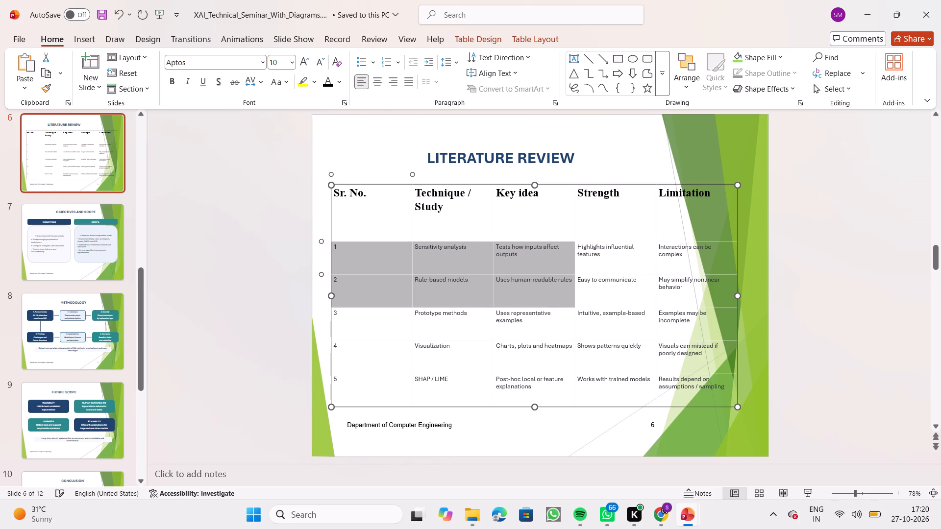
pyautogui.moveTo(563, 309); pyautogui.dragTo(722, 371)
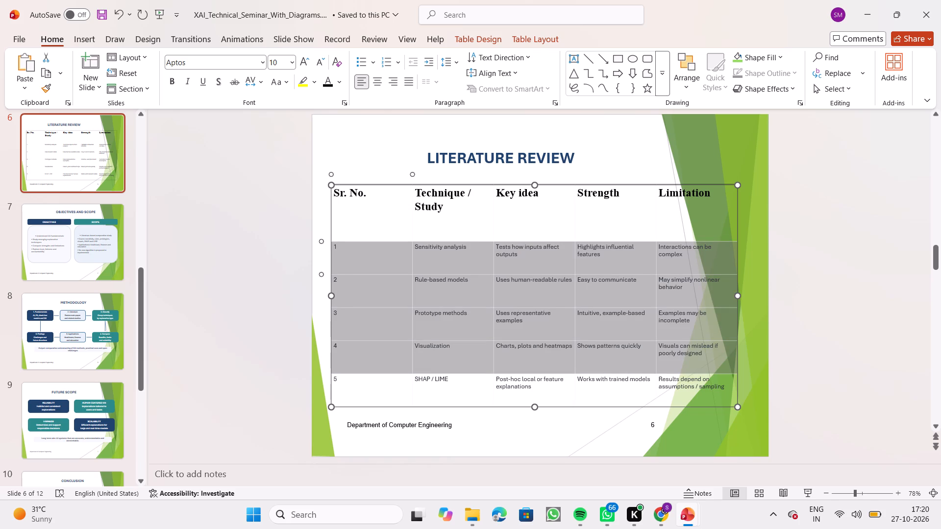
pyautogui.moveTo(722, 371); pyautogui.dragTo(717, 389)
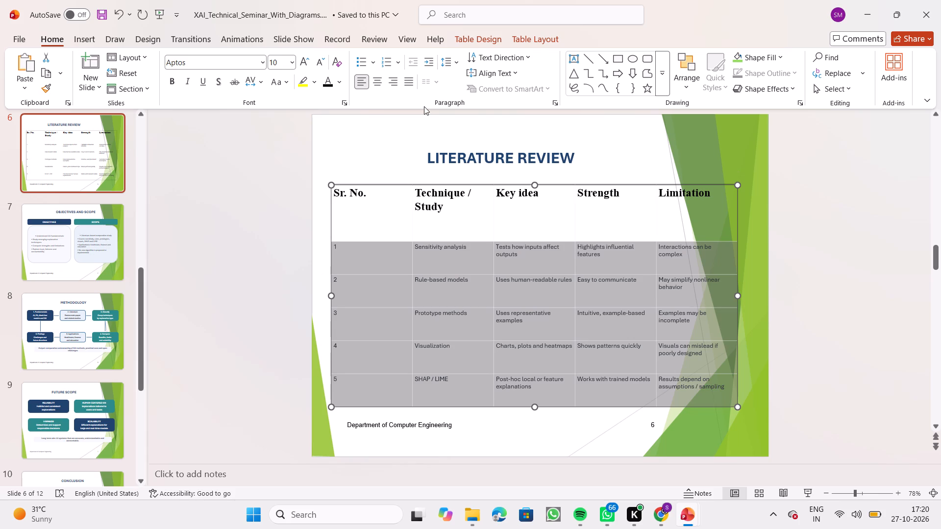
pyautogui.click(300, 61)
pyautogui.click(300, 61)
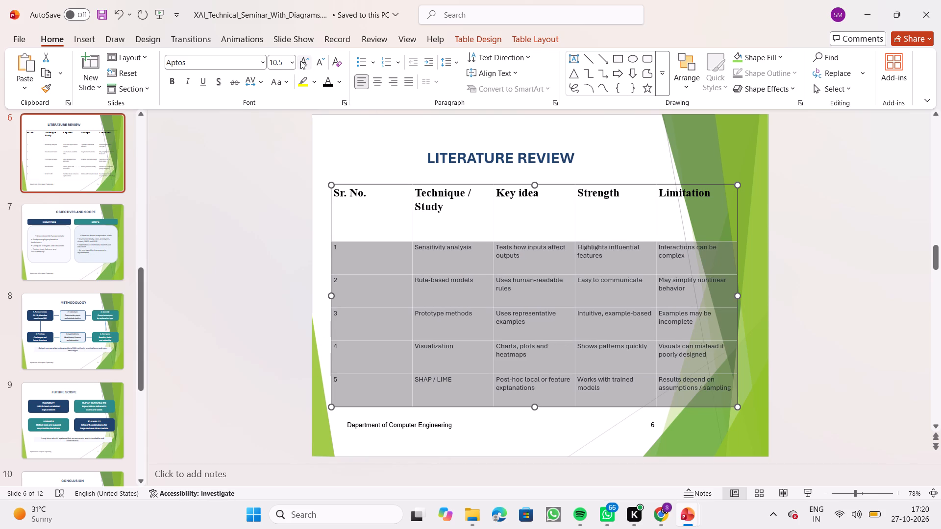
pyautogui.click(300, 61)
pyautogui.click(300, 61)
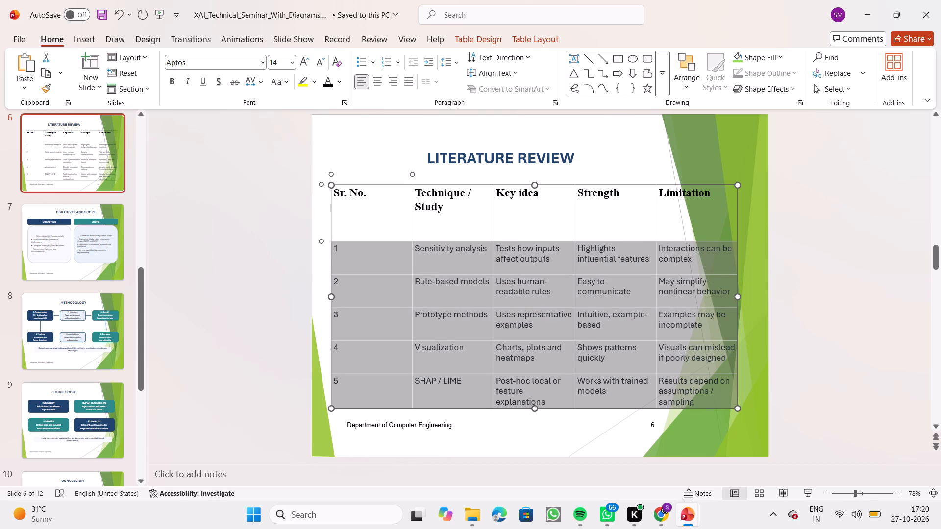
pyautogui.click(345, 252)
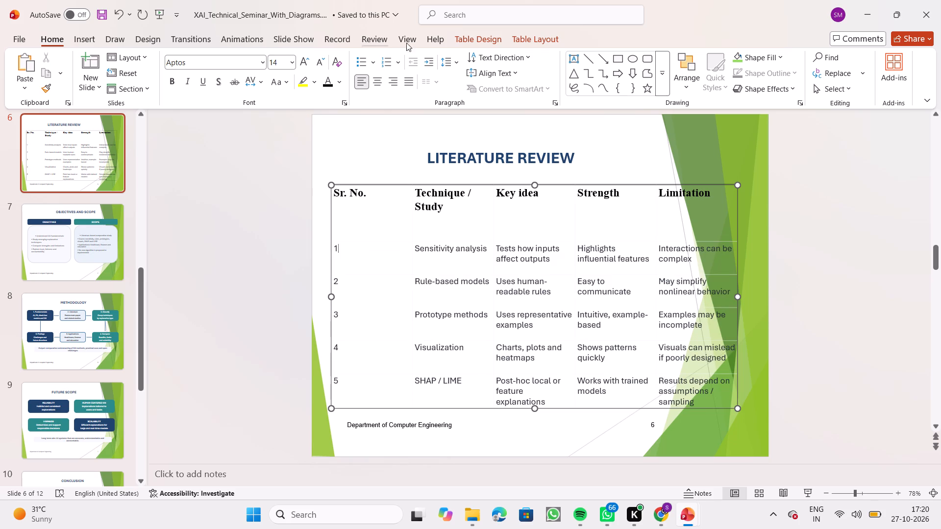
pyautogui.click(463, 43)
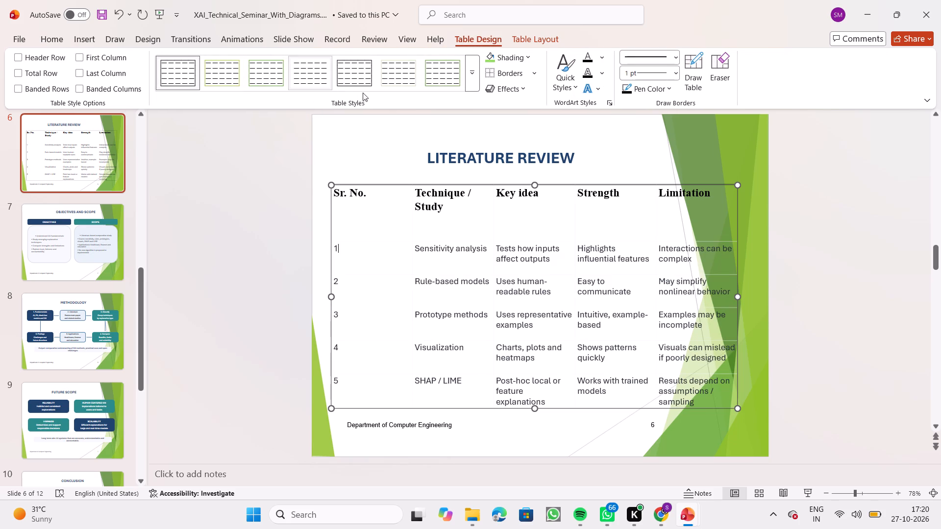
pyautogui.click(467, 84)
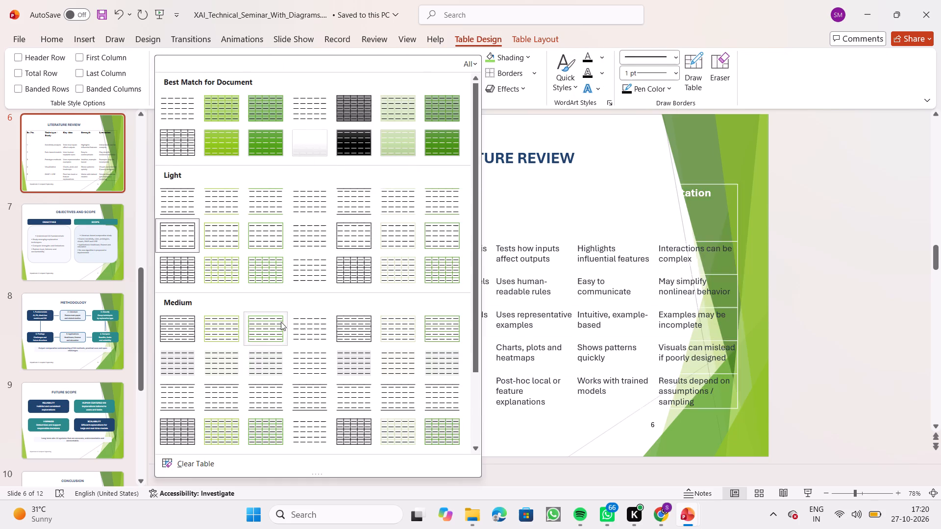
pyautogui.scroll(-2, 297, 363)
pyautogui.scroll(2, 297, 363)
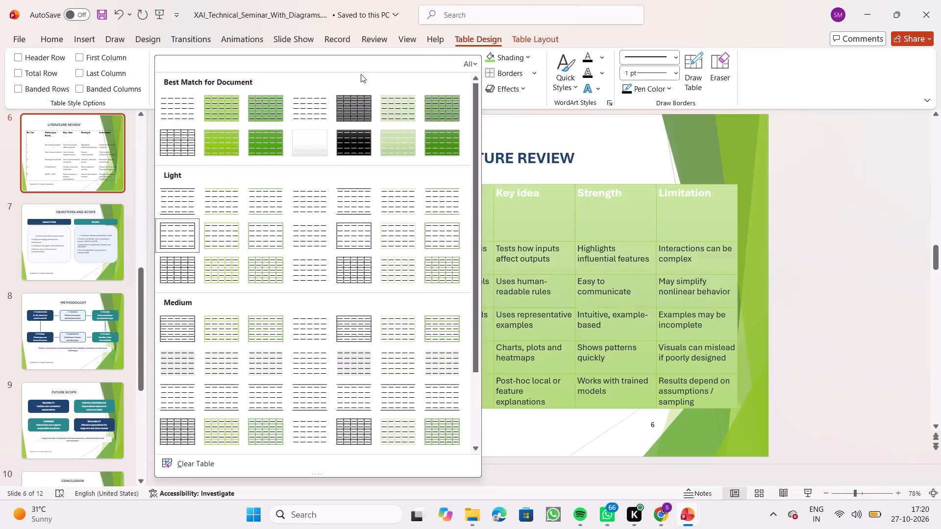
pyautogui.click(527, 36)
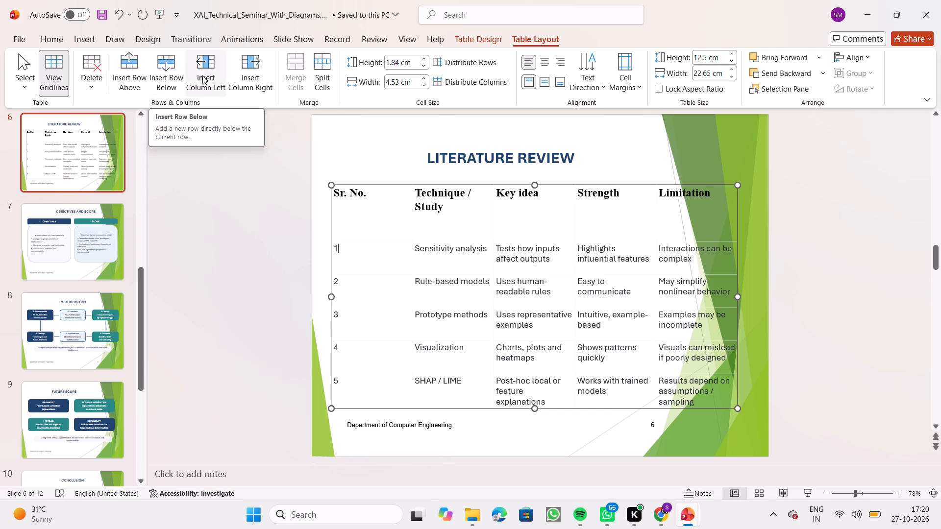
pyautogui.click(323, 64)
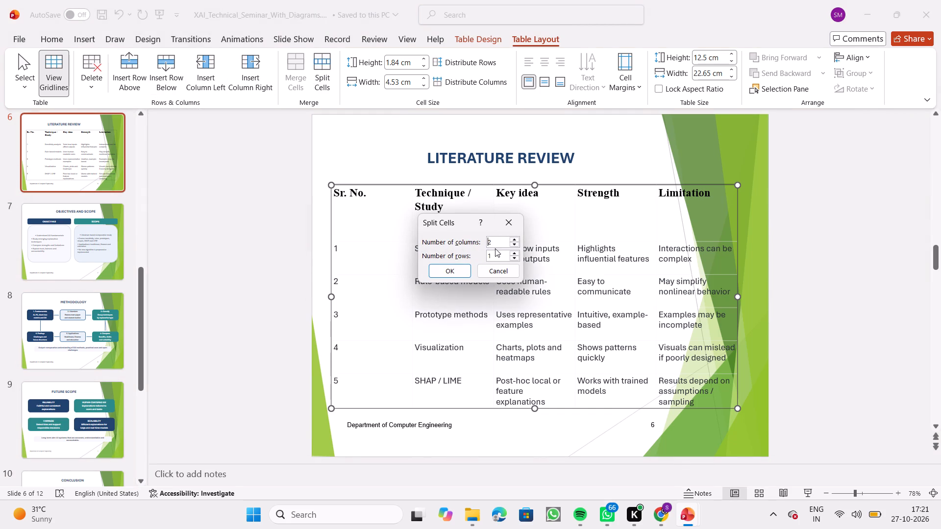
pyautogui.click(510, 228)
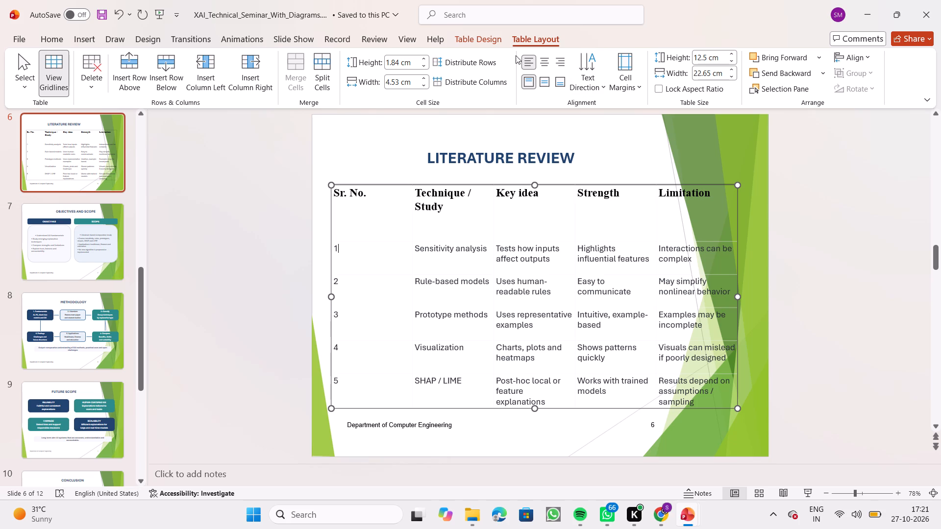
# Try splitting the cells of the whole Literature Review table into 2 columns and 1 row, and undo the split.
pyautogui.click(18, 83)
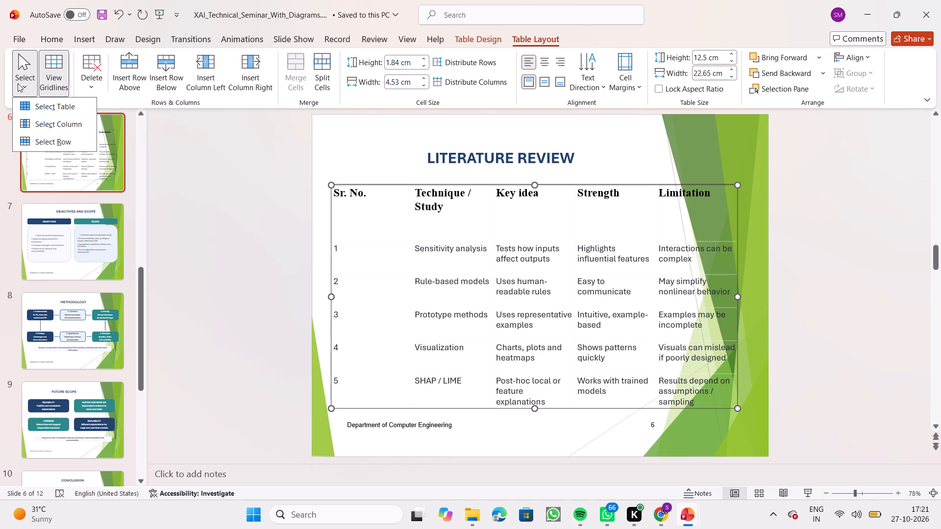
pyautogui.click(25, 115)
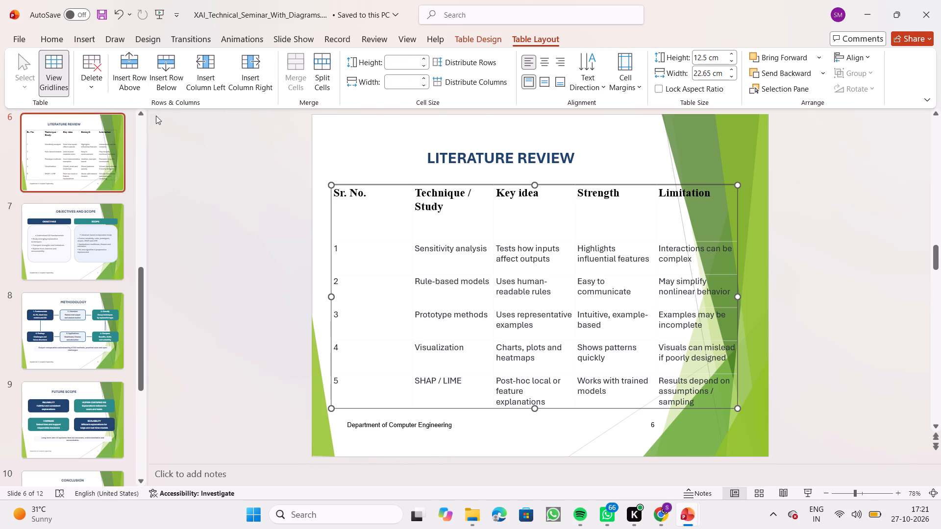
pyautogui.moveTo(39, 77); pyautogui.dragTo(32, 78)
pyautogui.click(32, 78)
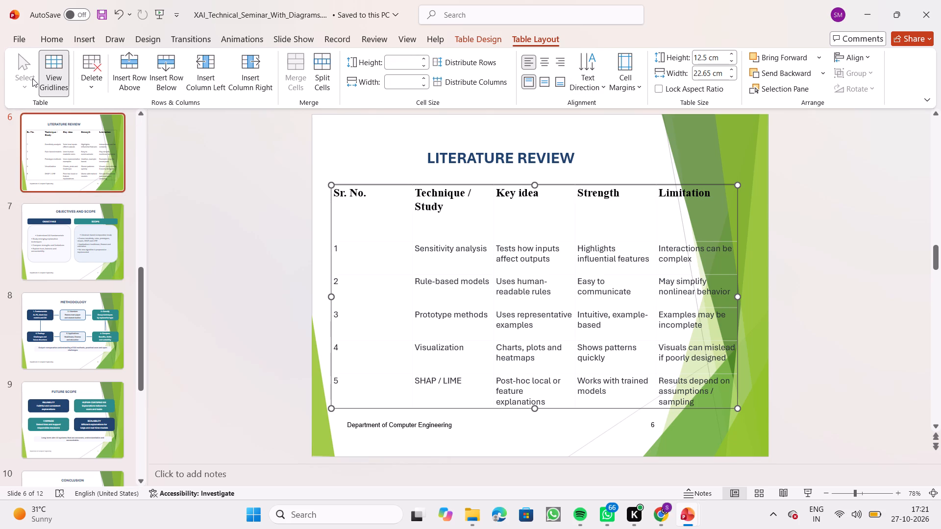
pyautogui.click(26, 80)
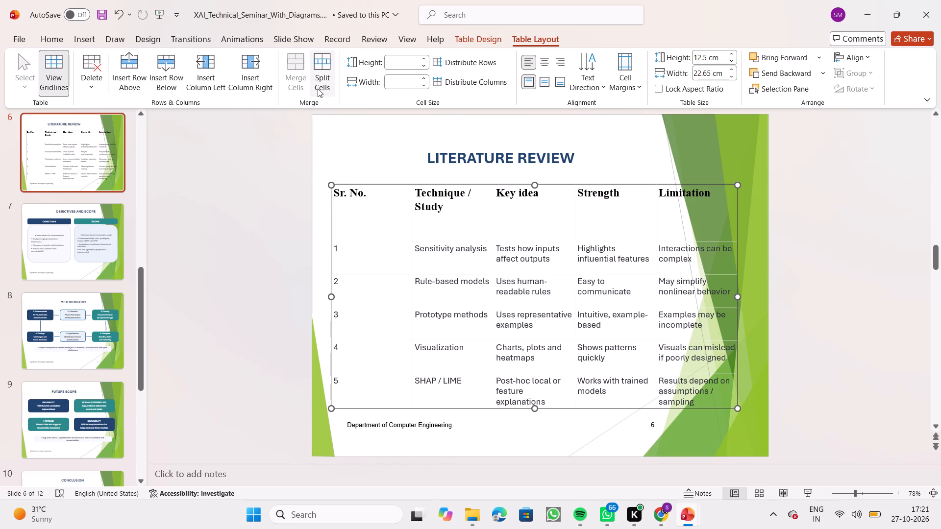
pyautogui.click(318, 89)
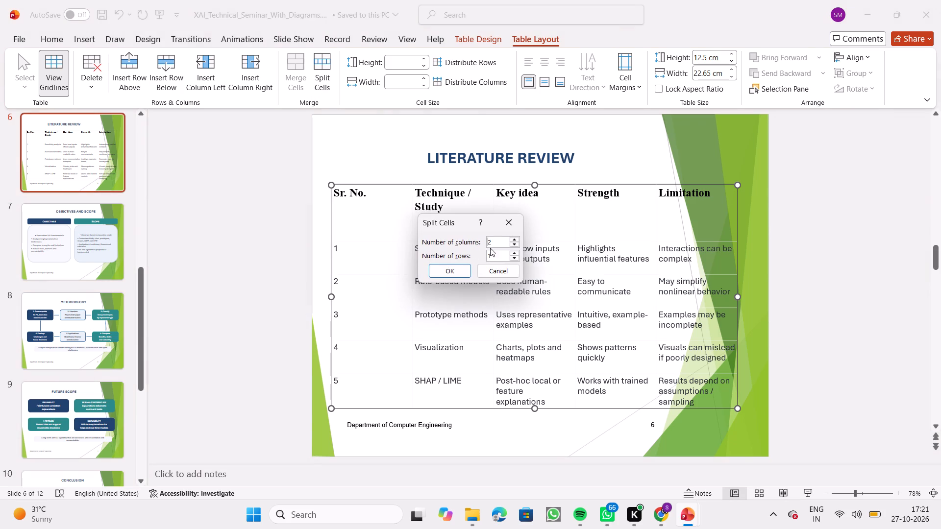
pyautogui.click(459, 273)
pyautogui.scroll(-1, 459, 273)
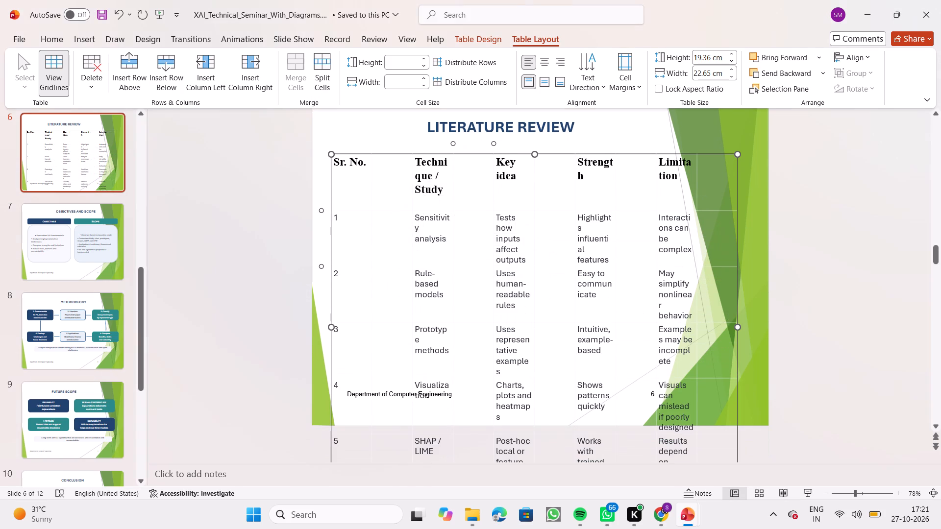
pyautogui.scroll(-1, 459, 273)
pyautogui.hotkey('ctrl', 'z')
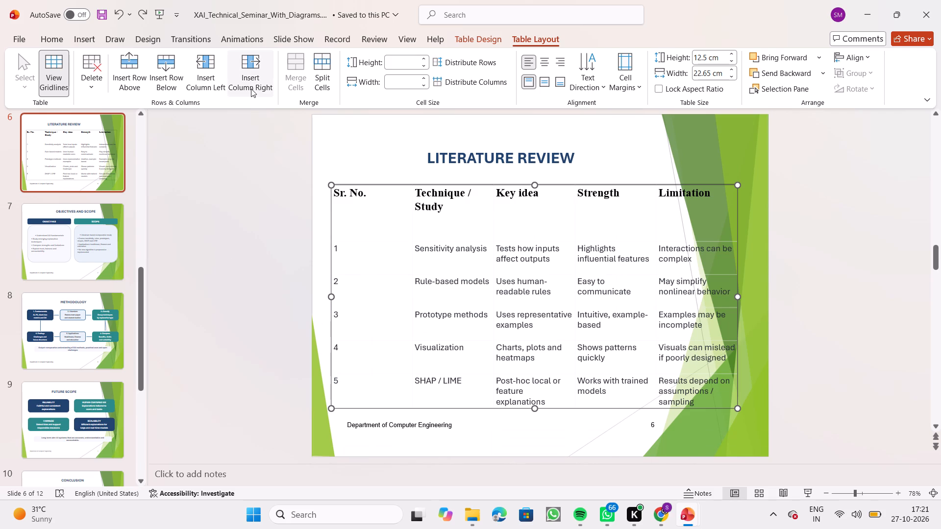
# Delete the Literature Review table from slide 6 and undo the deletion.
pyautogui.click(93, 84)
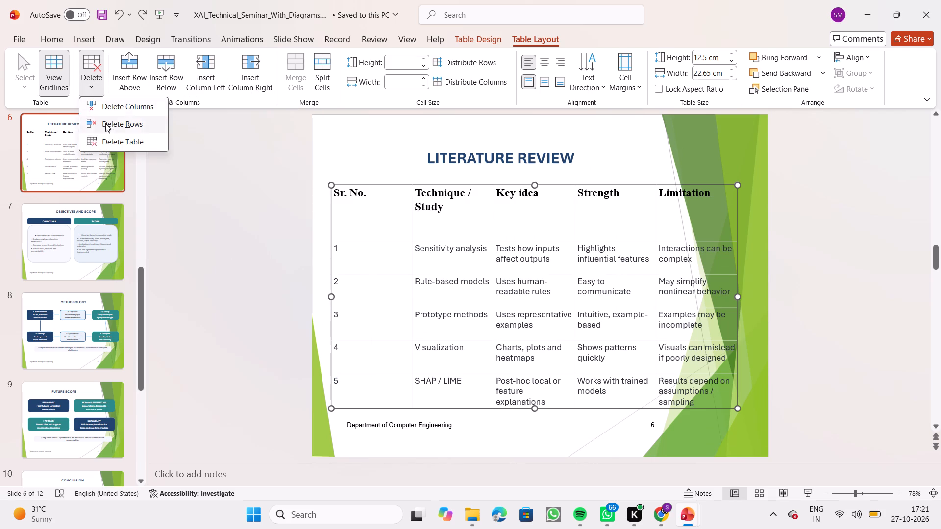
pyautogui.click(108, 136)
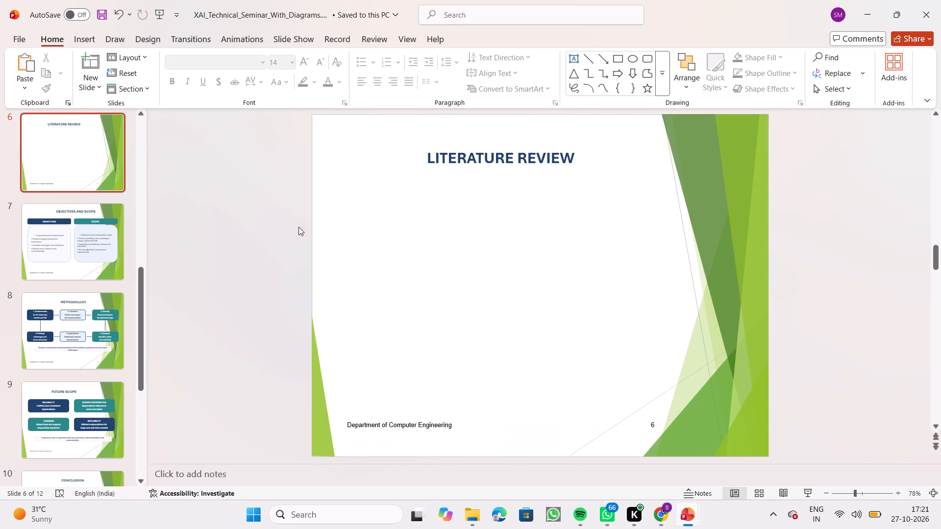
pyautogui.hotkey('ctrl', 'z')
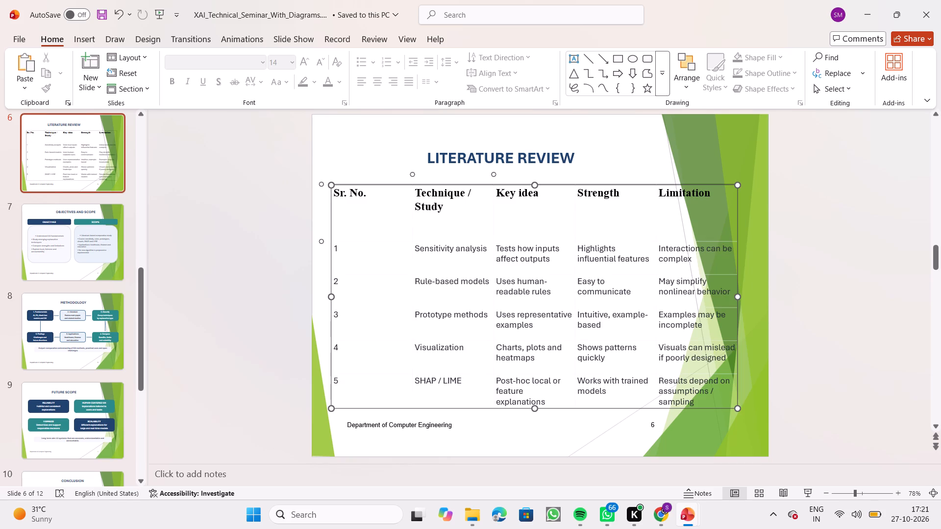
# Give the Literature Review table inner gridlines with Banded Rows and Banded Columns, leaving Header Row and Total Row off.
pyautogui.click(312, 202)
pyautogui.click(387, 188)
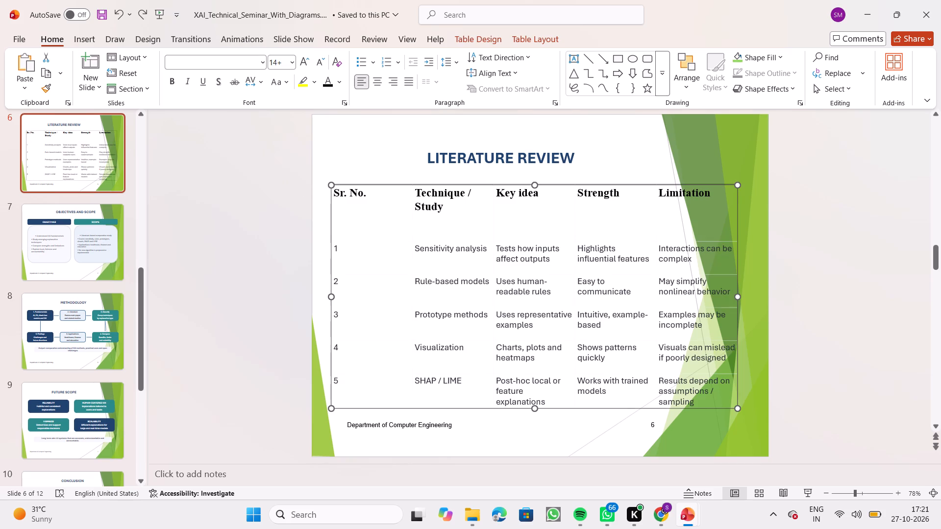
pyautogui.click(474, 33)
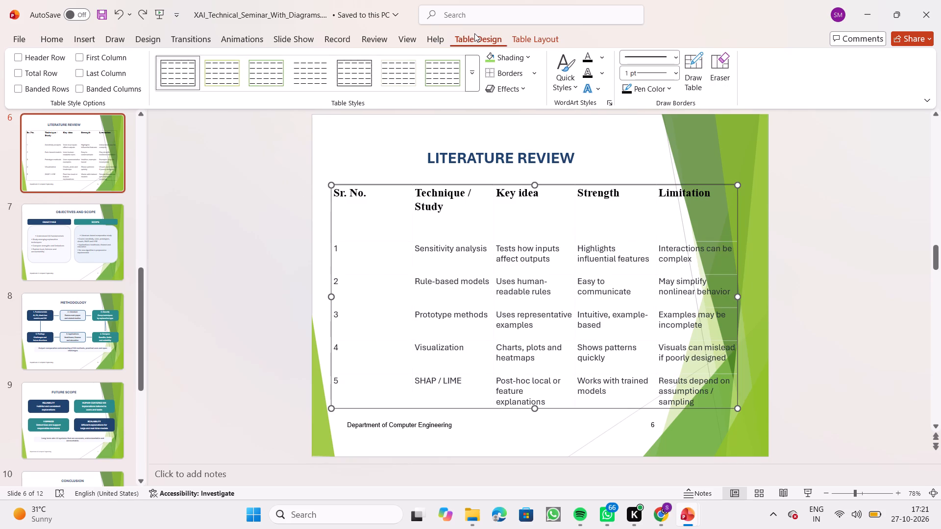
pyautogui.click(22, 60)
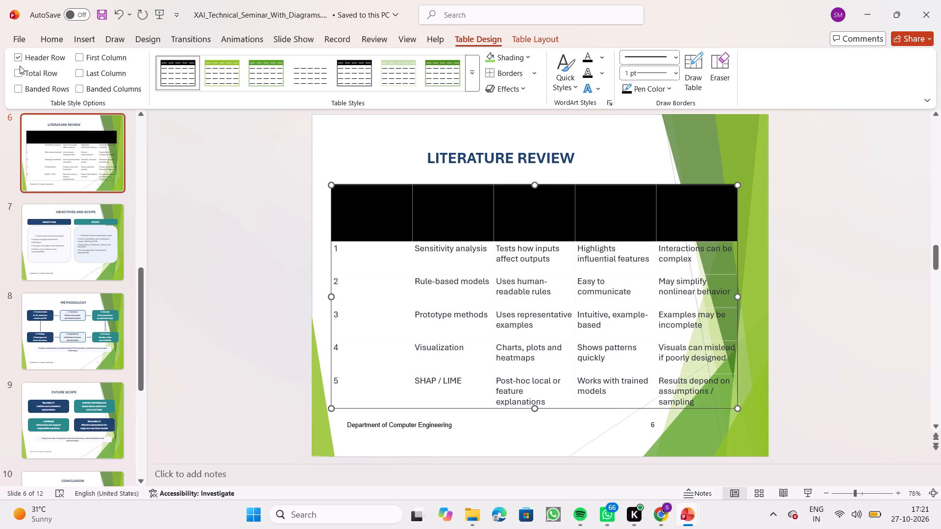
pyautogui.click(18, 58)
pyautogui.click(15, 74)
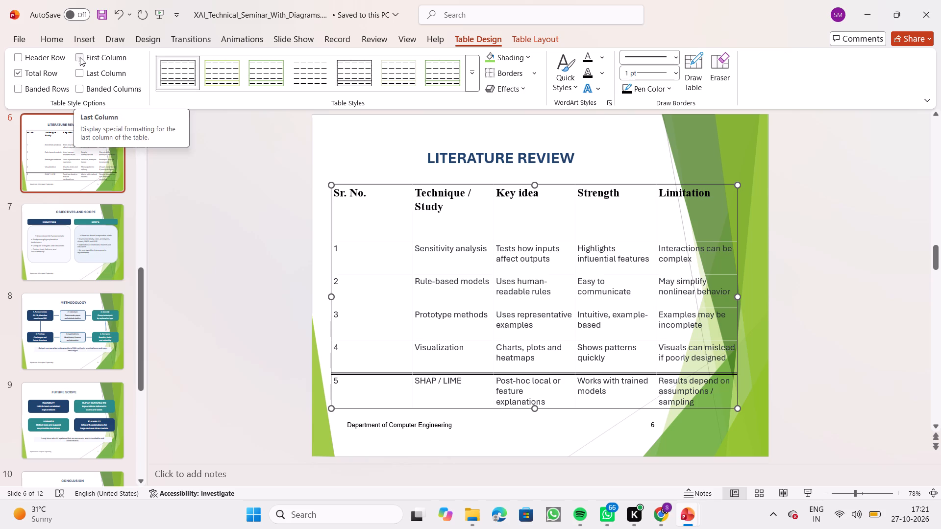
pyautogui.click(18, 91)
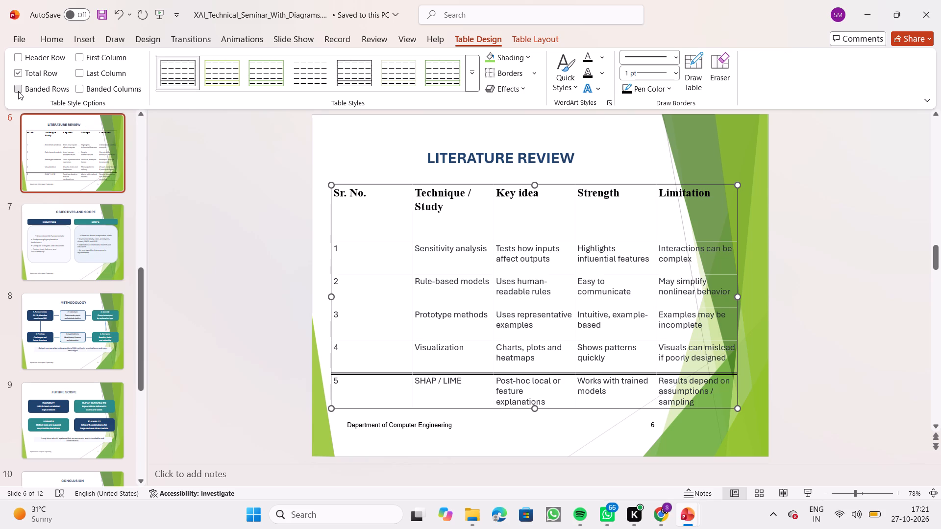
pyautogui.click(84, 87)
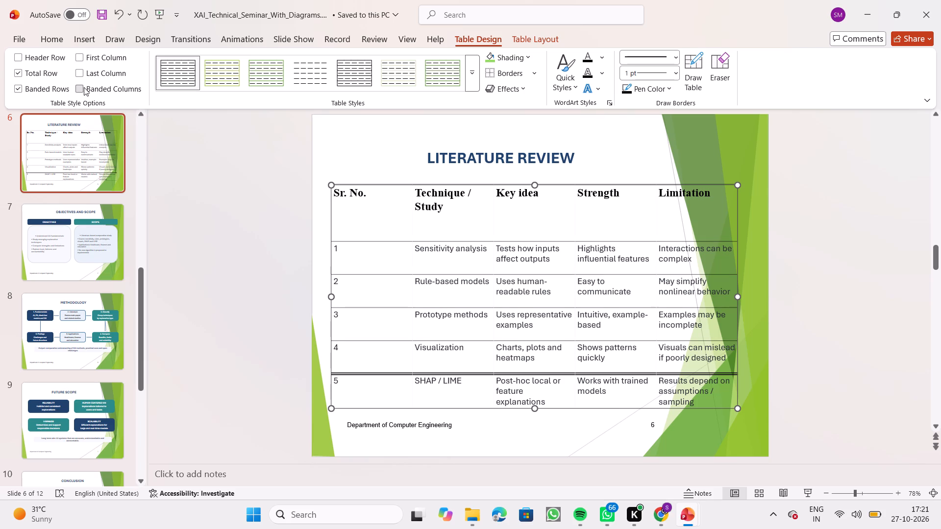
pyautogui.click(21, 77)
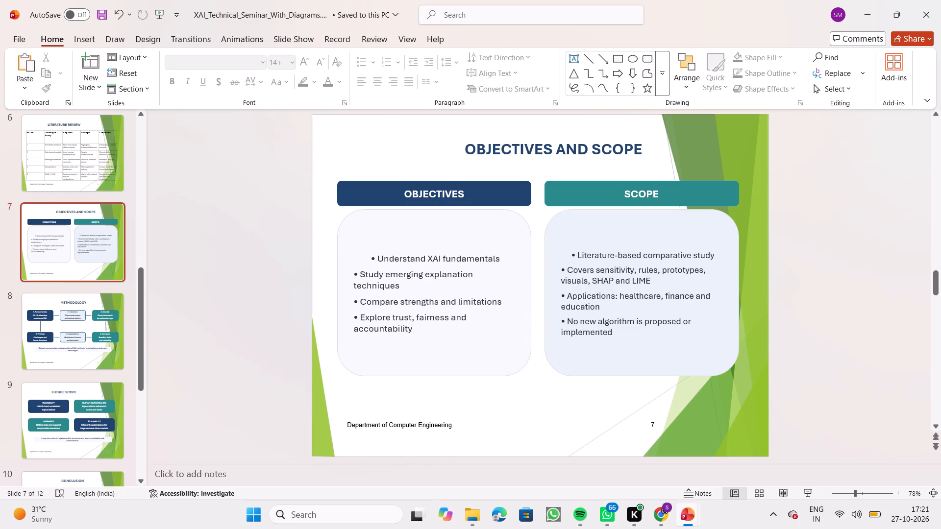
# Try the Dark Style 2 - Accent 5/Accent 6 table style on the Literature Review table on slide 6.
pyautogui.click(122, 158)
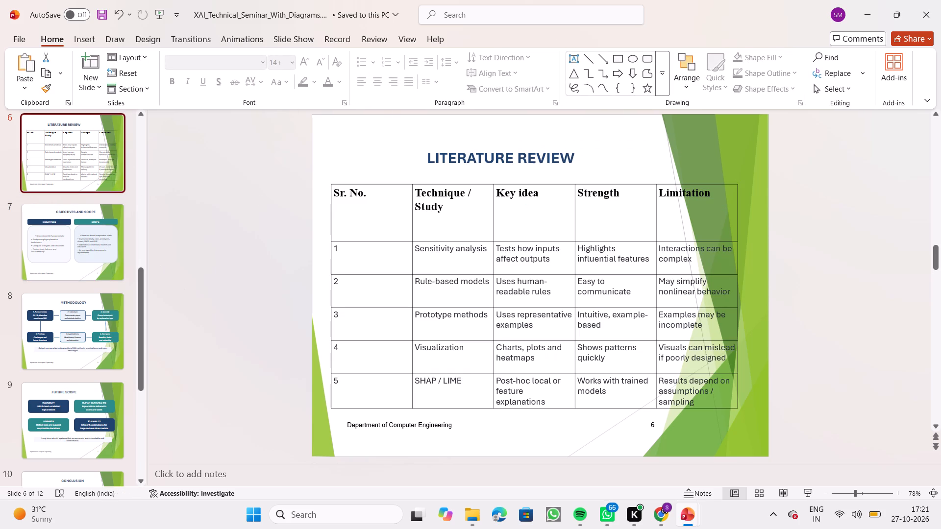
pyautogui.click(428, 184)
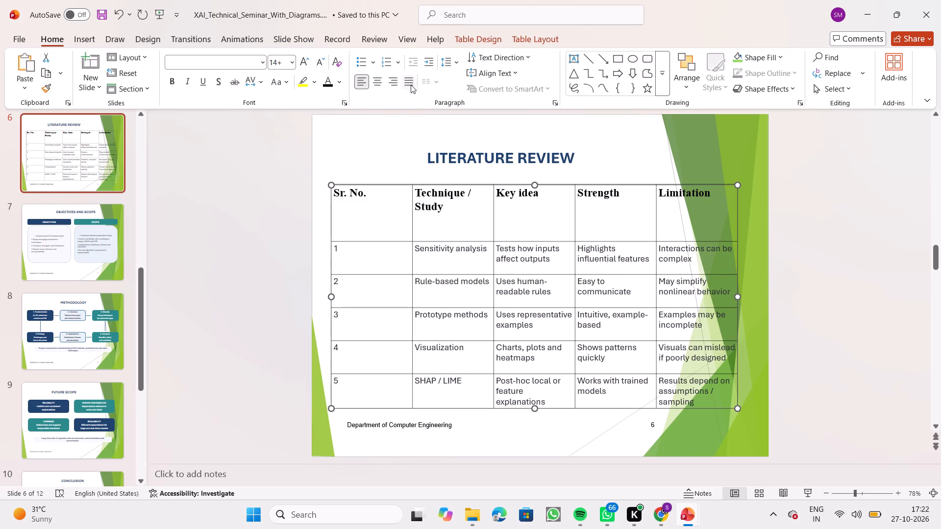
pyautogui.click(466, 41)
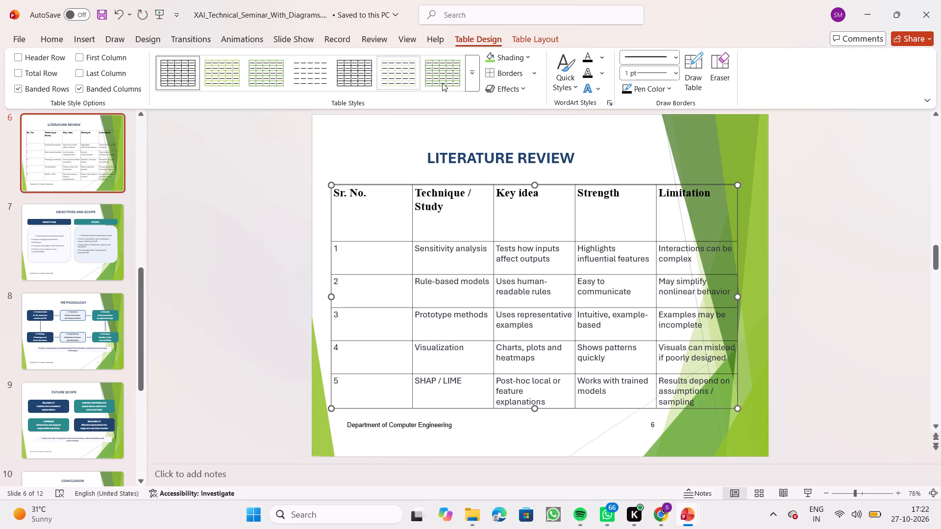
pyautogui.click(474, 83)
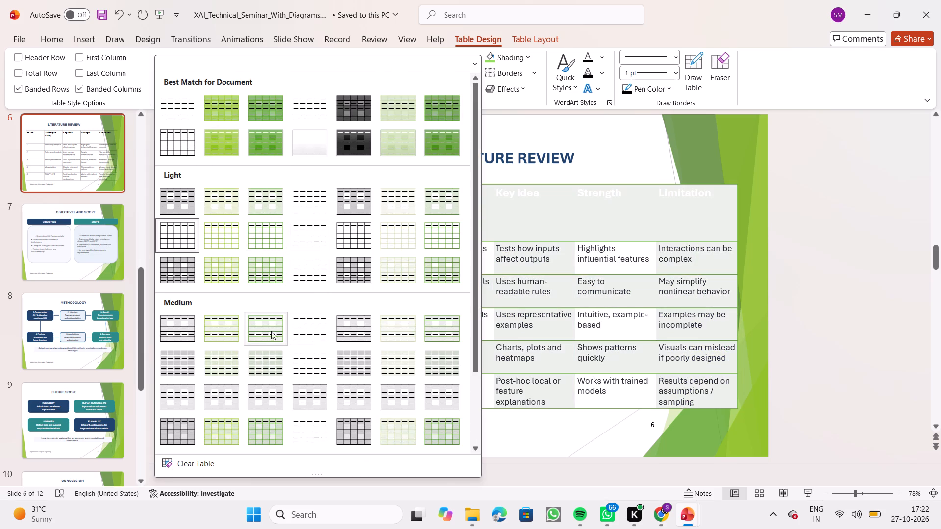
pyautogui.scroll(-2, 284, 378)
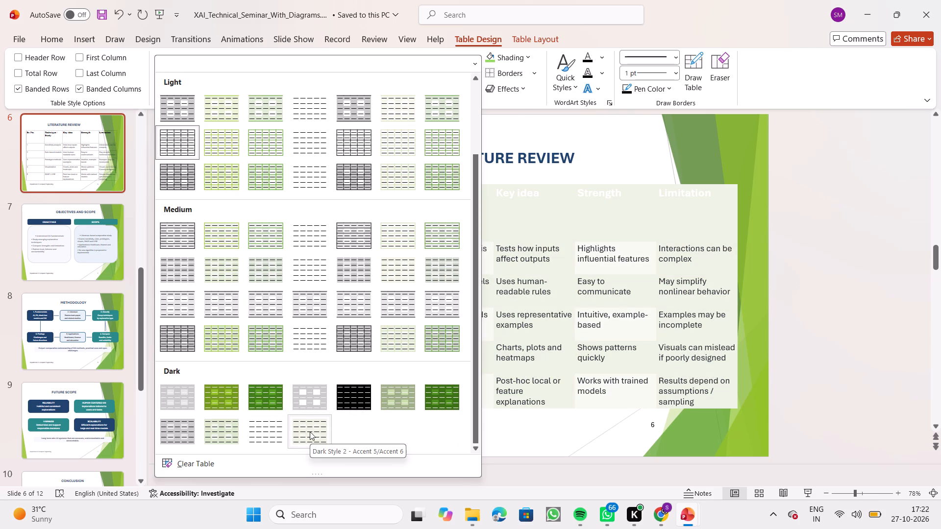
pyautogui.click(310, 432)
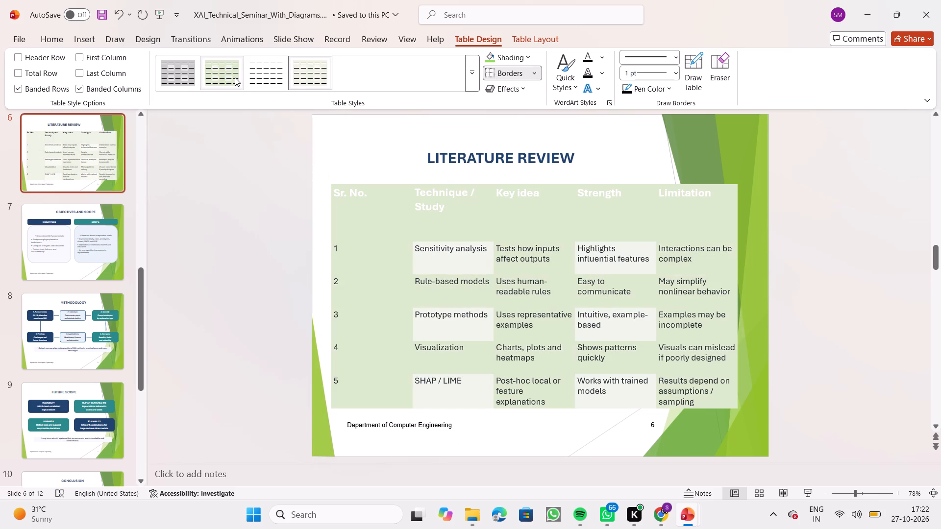
# Restyle the Literature Review table with a Medium table style that has green banded shading and white gridlines.
pyautogui.click(472, 77)
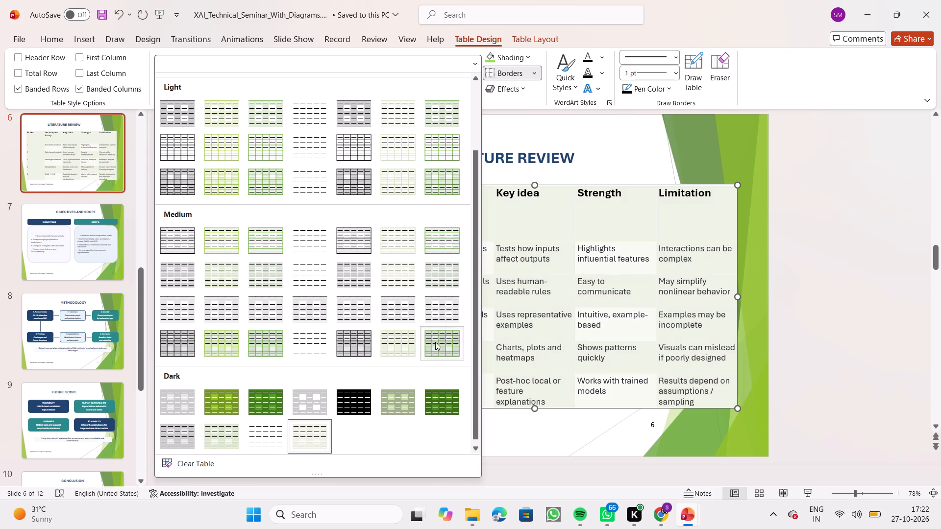
pyautogui.click(275, 270)
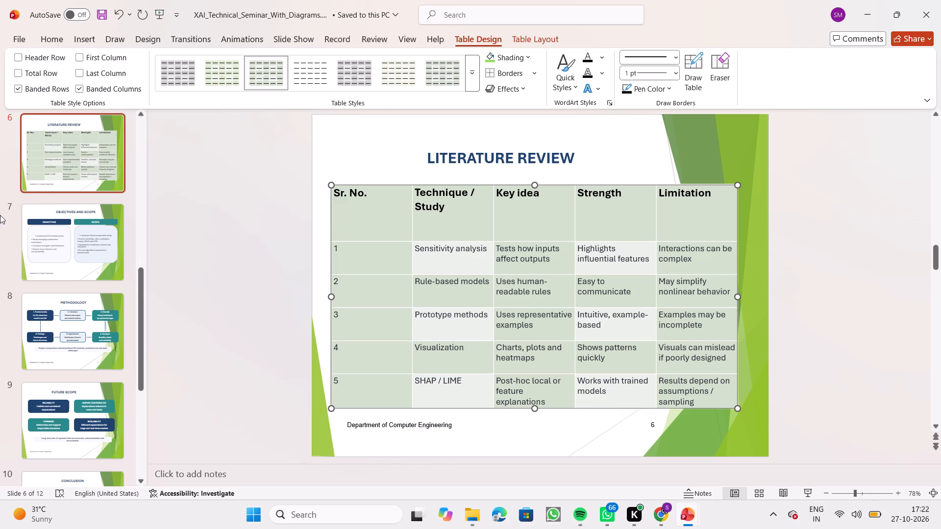
# On slide 7, move the bullet "Understand XAI fundamentals" from the start to the end of the Objectives list.
pyautogui.click(46, 240)
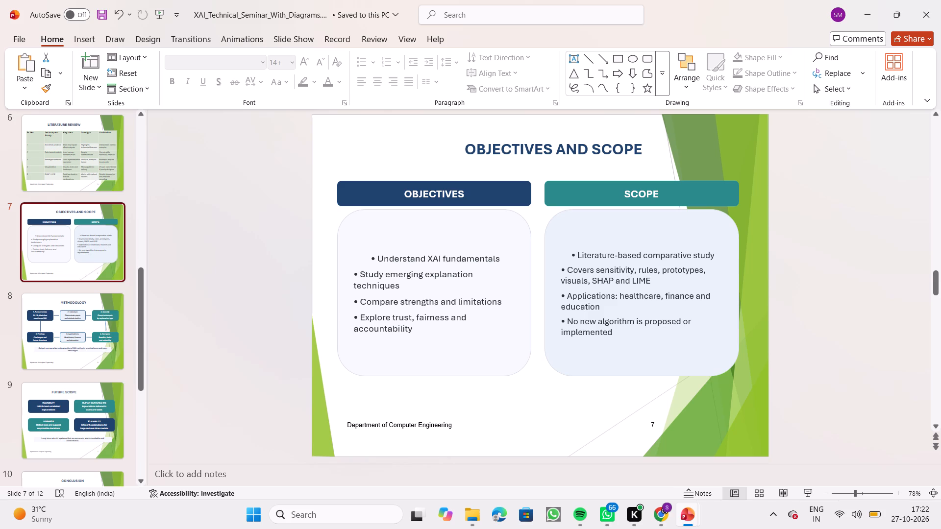
pyautogui.moveTo(371, 257); pyautogui.dragTo(455, 279)
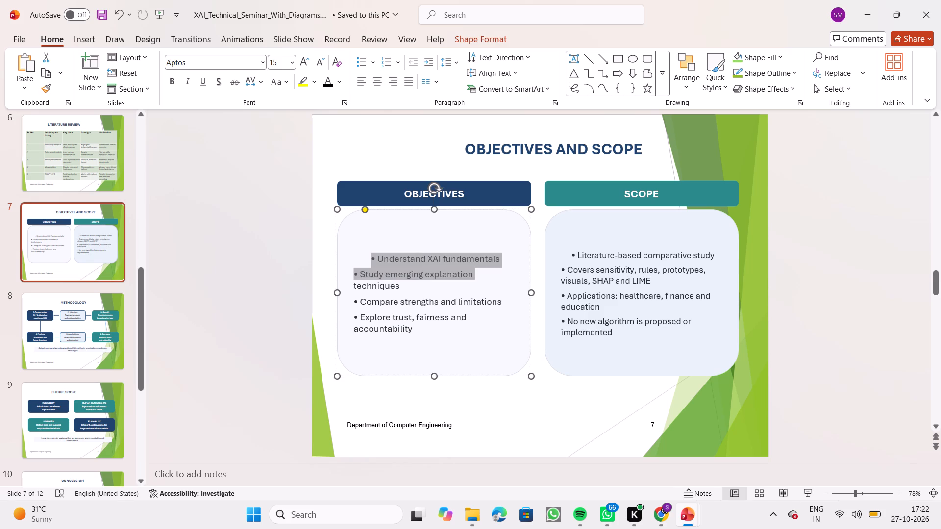
pyautogui.moveTo(455, 279); pyautogui.dragTo(500, 264)
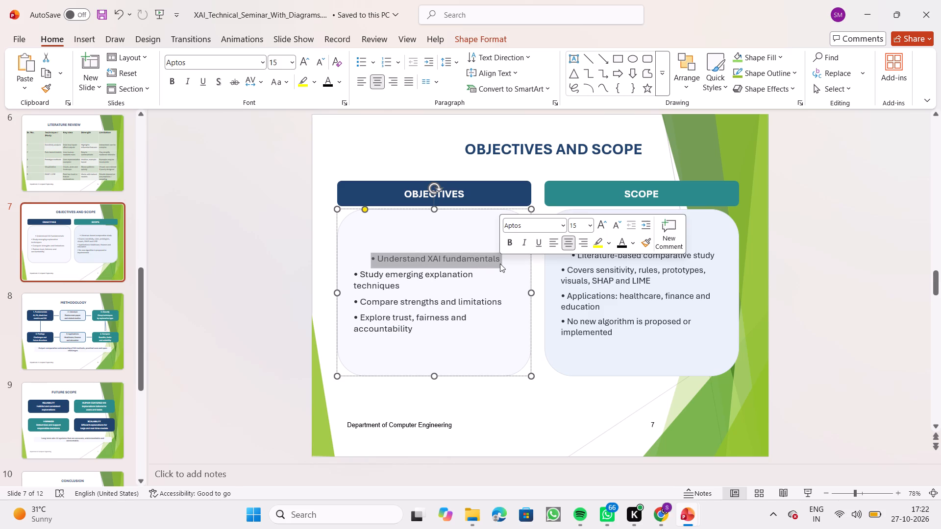
pyautogui.hotkey('ctrl', 'x')
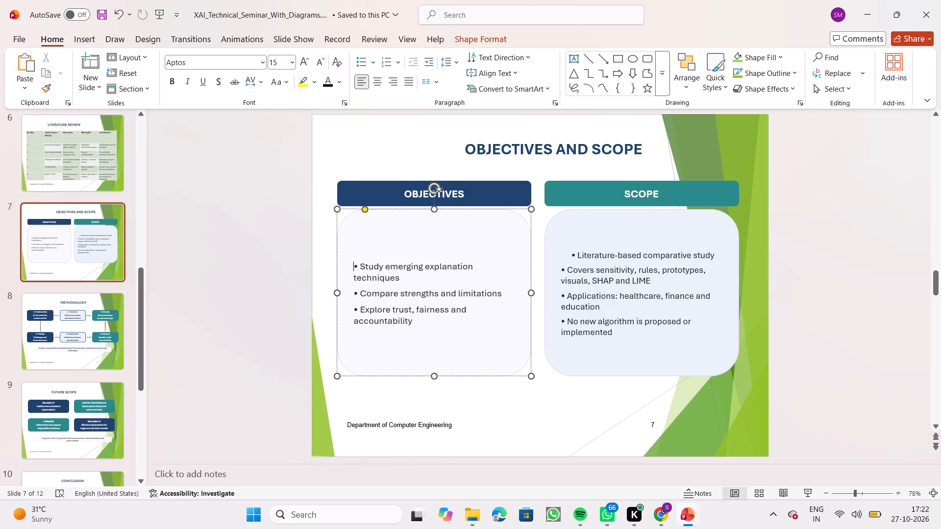
pyautogui.click(420, 323)
pyautogui.press('Return')
pyautogui.hotkey('ctrl', 'v')
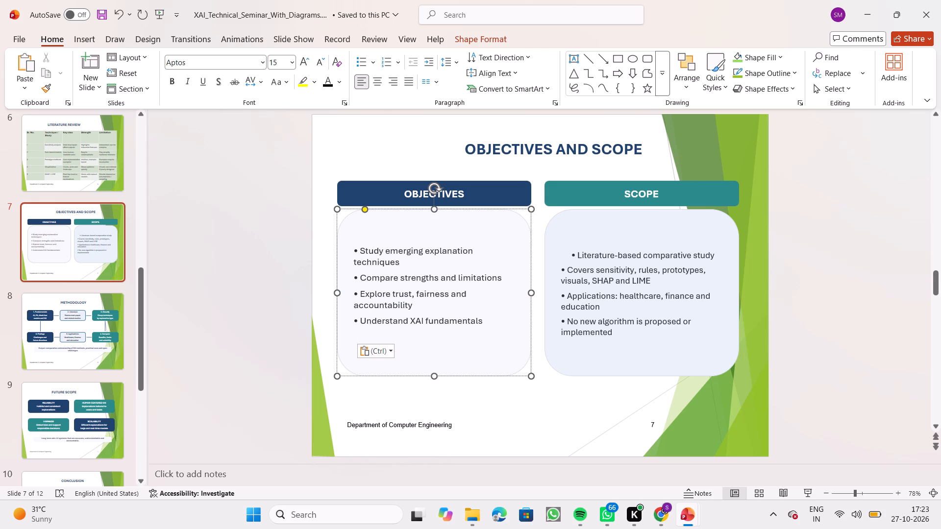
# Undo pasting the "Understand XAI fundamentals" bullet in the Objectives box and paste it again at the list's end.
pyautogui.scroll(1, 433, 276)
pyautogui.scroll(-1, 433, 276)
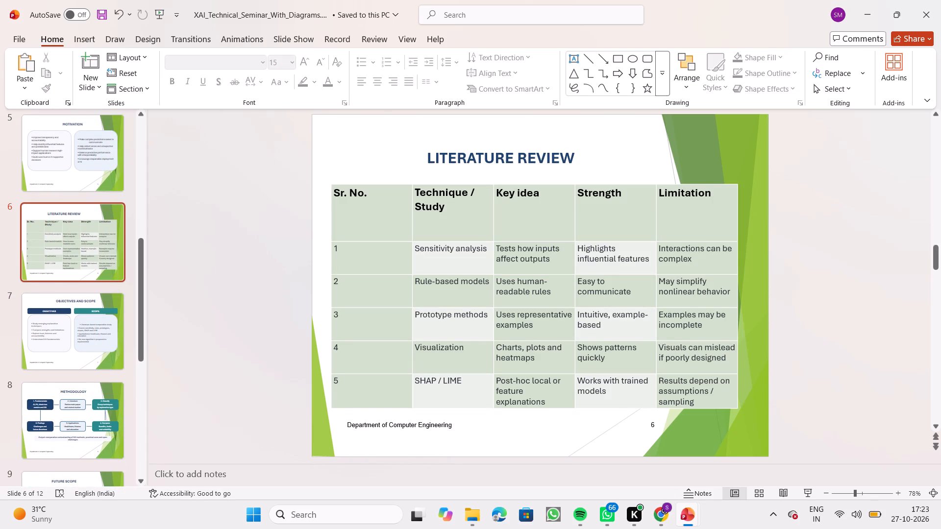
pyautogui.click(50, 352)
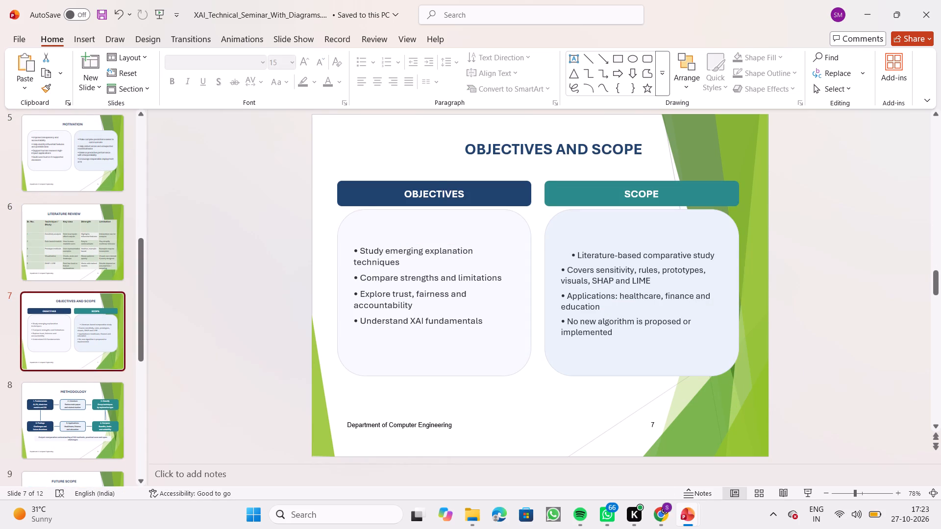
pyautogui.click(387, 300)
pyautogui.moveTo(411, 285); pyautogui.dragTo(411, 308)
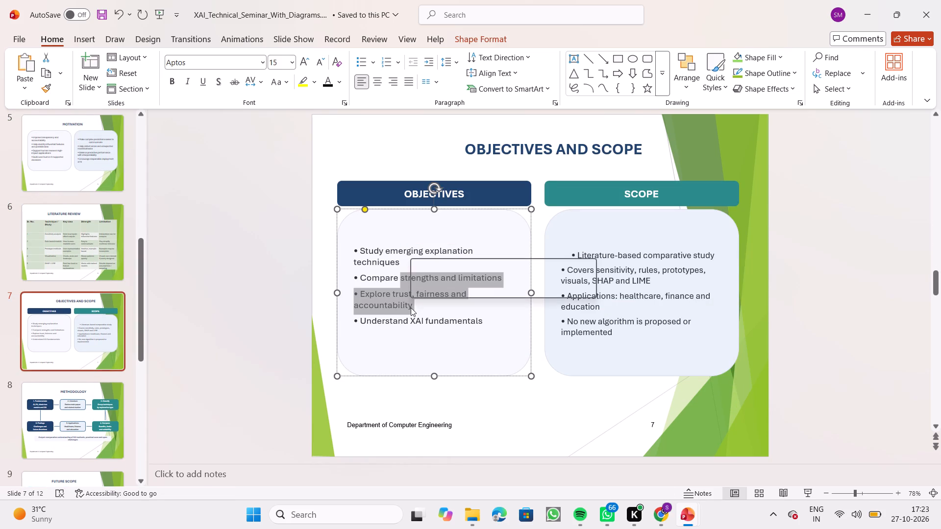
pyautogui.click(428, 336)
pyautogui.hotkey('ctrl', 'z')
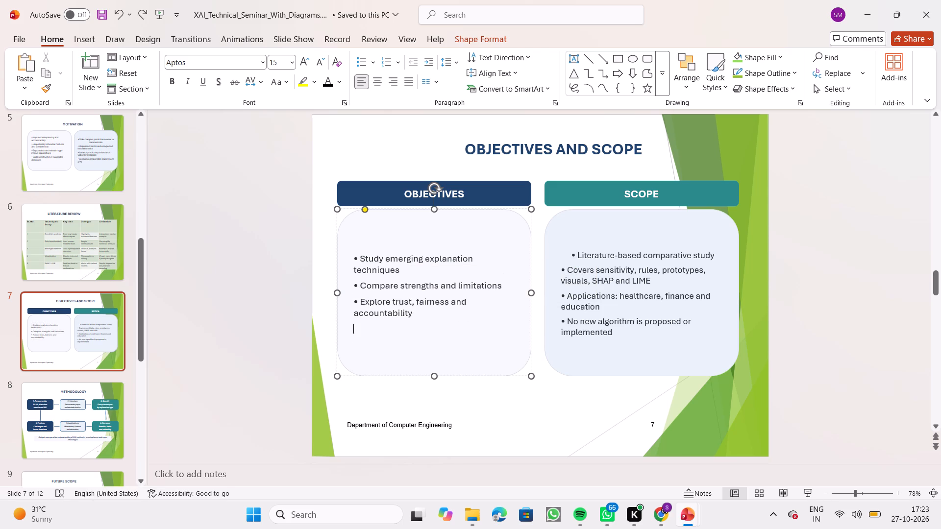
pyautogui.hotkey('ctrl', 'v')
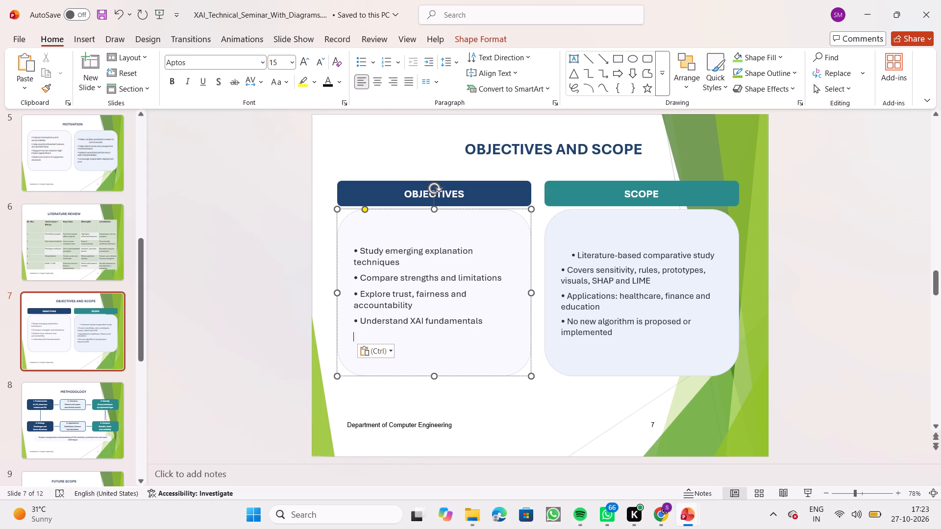
# Move the bullet "Literature-based comparative study" from the start to the end of the Scope list on slide 7.
pyautogui.moveTo(571, 256); pyautogui.dragTo(709, 256)
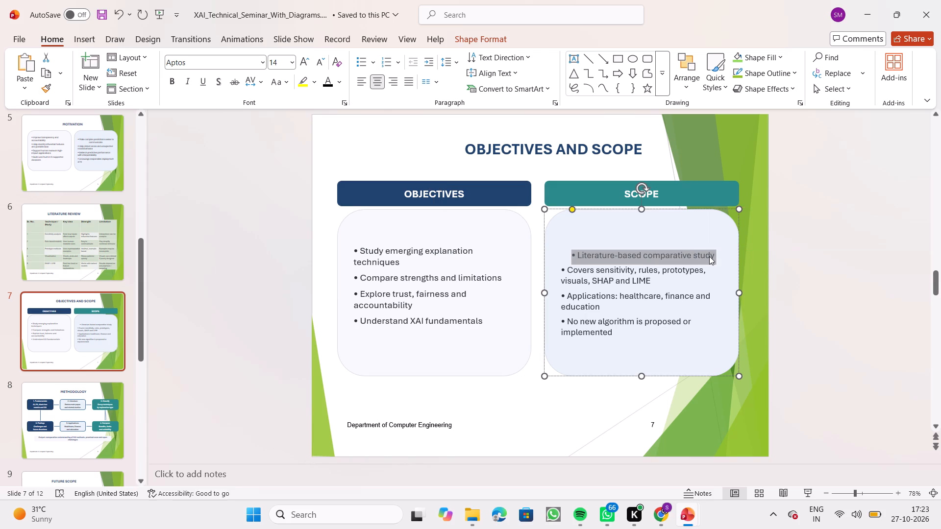
pyautogui.hotkey('ctrl', 'x')
pyautogui.click(618, 325)
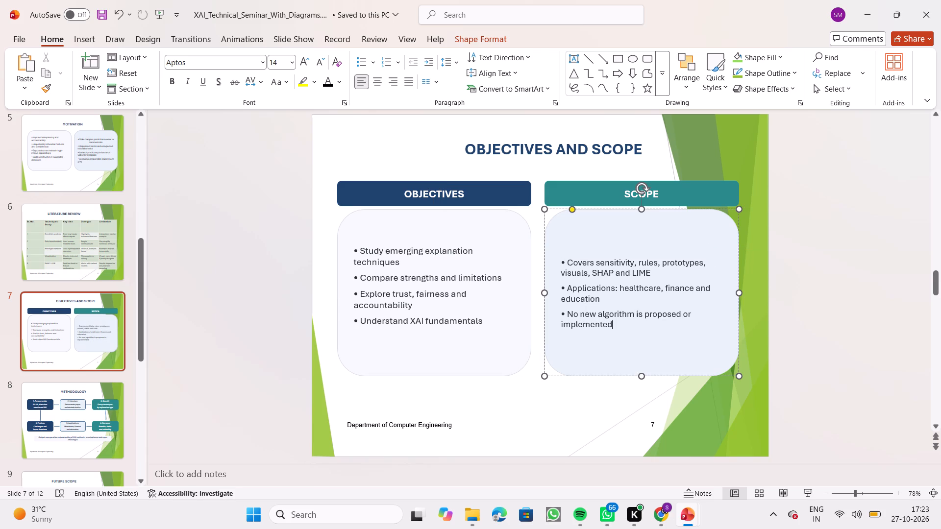
pyautogui.press('Return')
pyautogui.hotkey('ctrl', 'v')
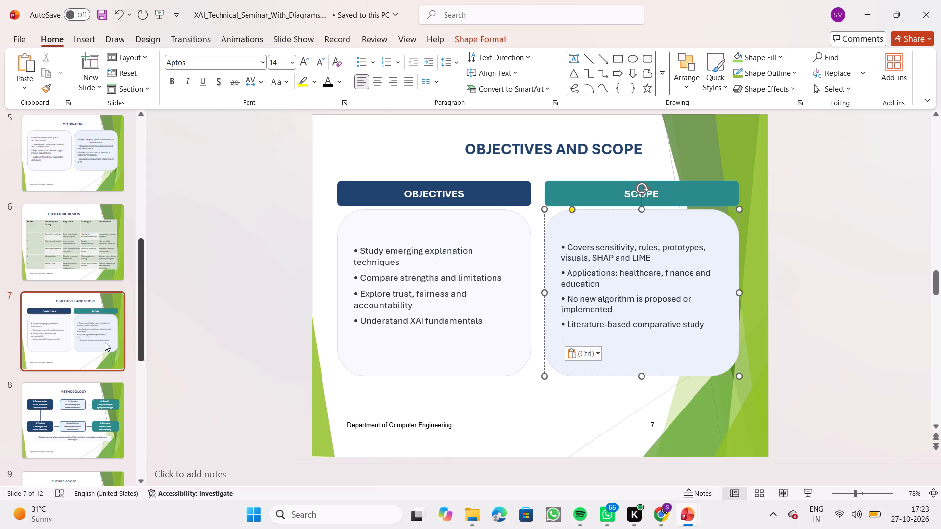
# Look through the remaining slides, from Methodology to Thank You, to check their titles, text layout and bullets.
pyautogui.click(62, 406)
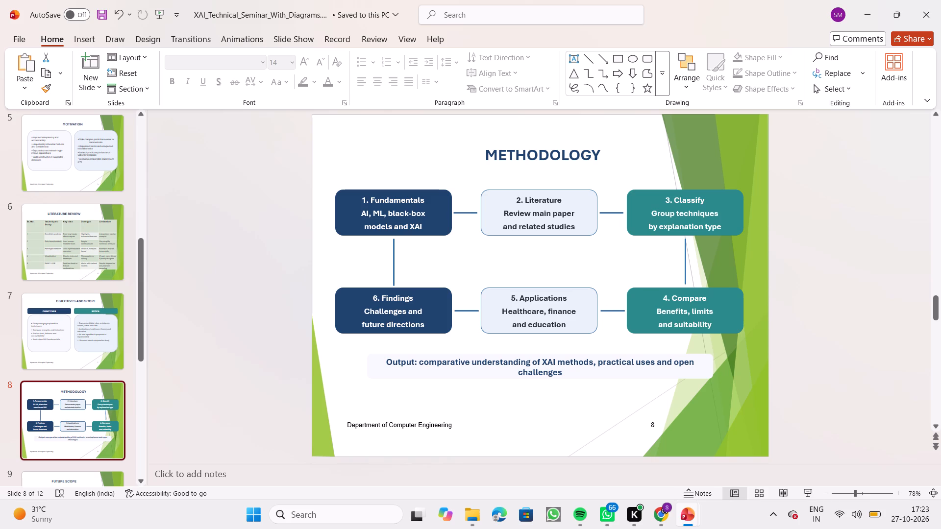
pyautogui.scroll(-1, 462, 355)
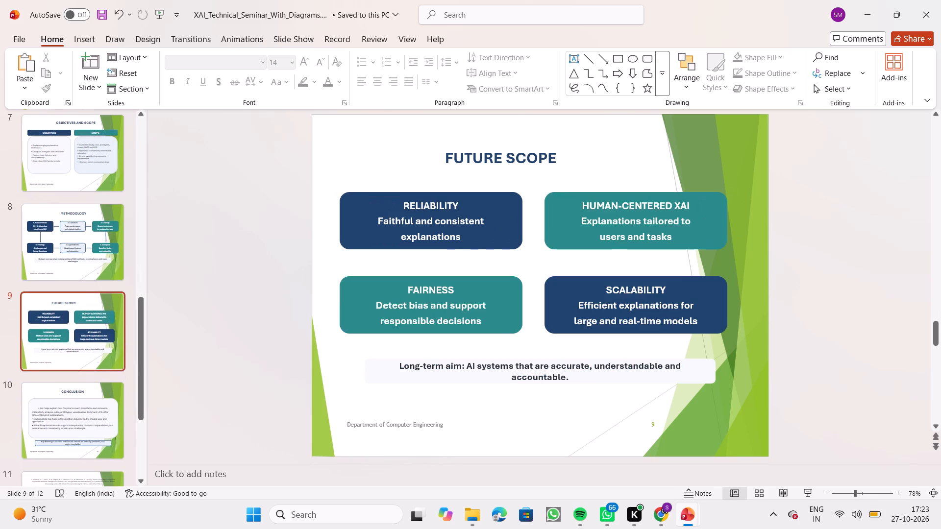
pyautogui.scroll(-1, 462, 355)
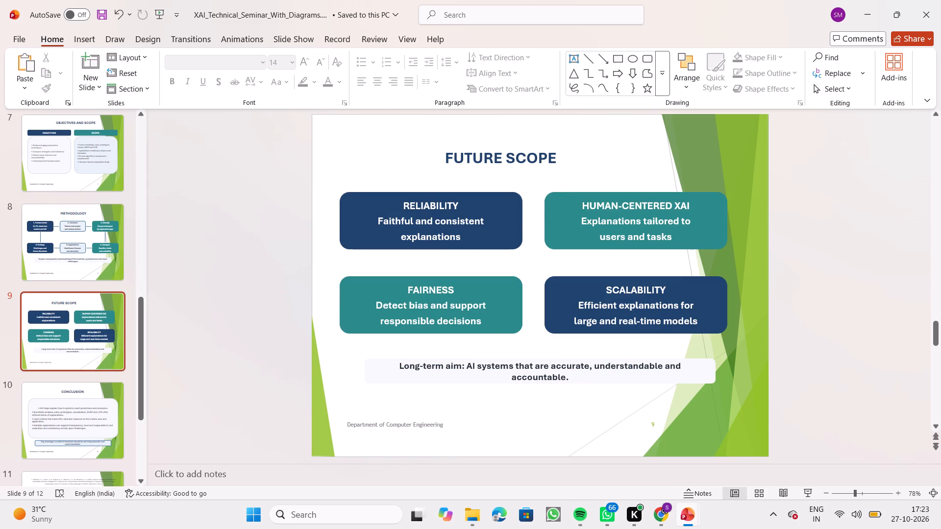
pyautogui.click(448, 153)
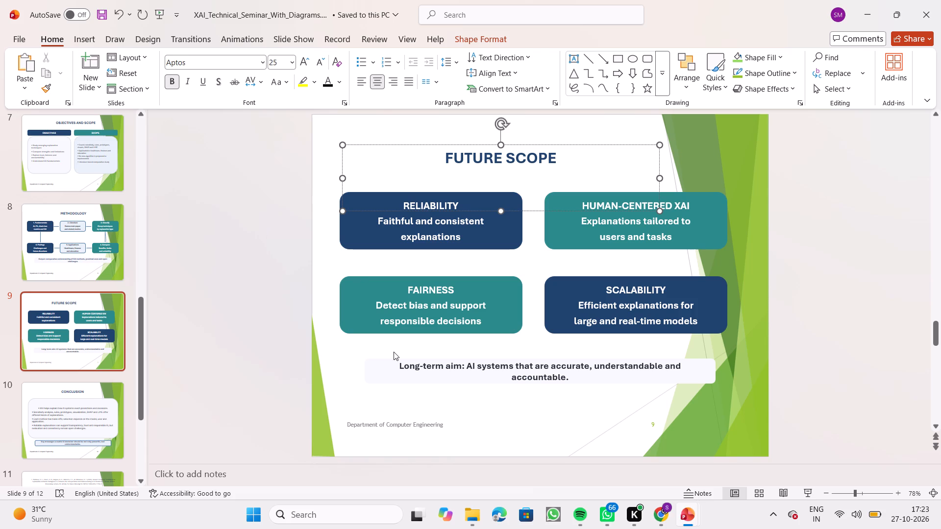
pyautogui.scroll(-1, 92, 376)
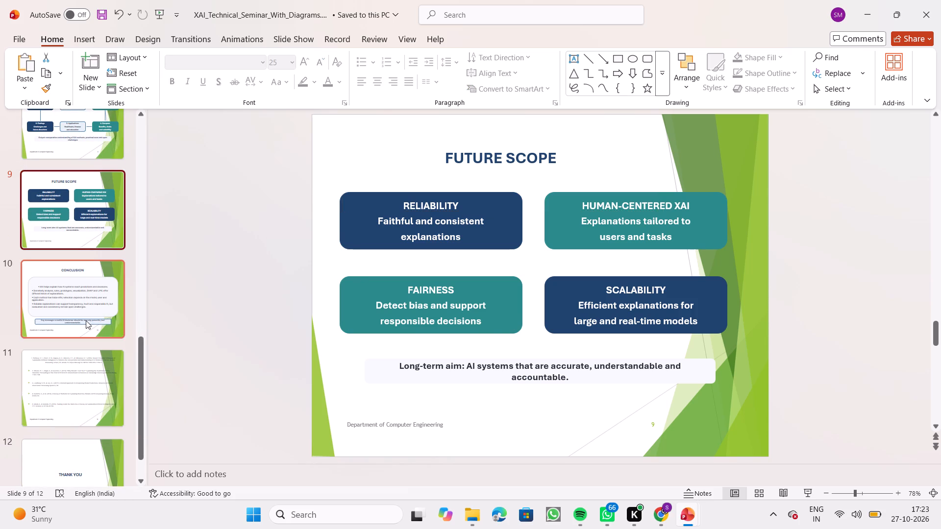
pyautogui.click(86, 320)
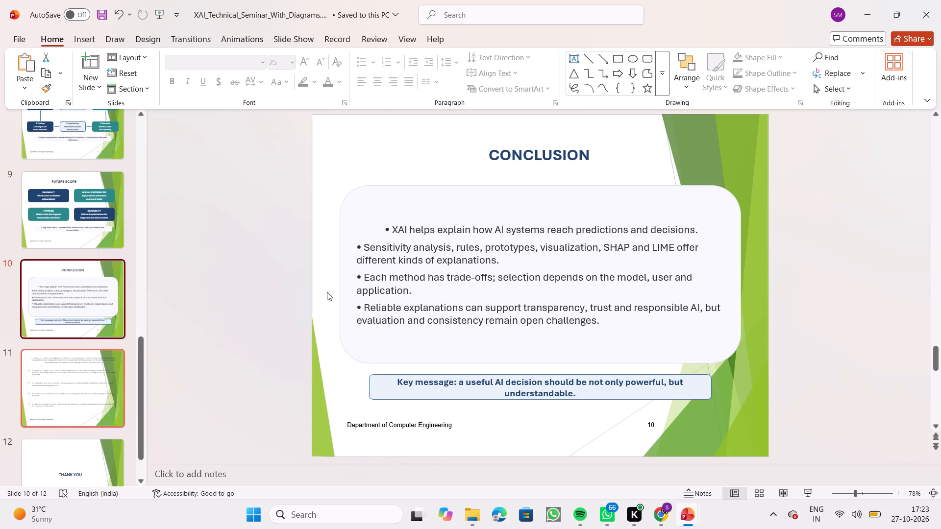
pyautogui.click(388, 227)
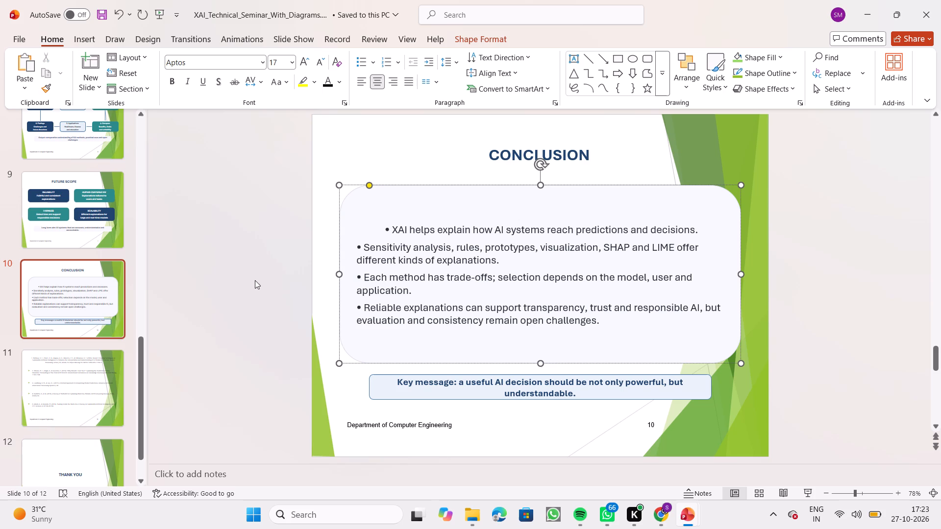
pyautogui.click(55, 394)
pyautogui.scroll(-1, 421, 284)
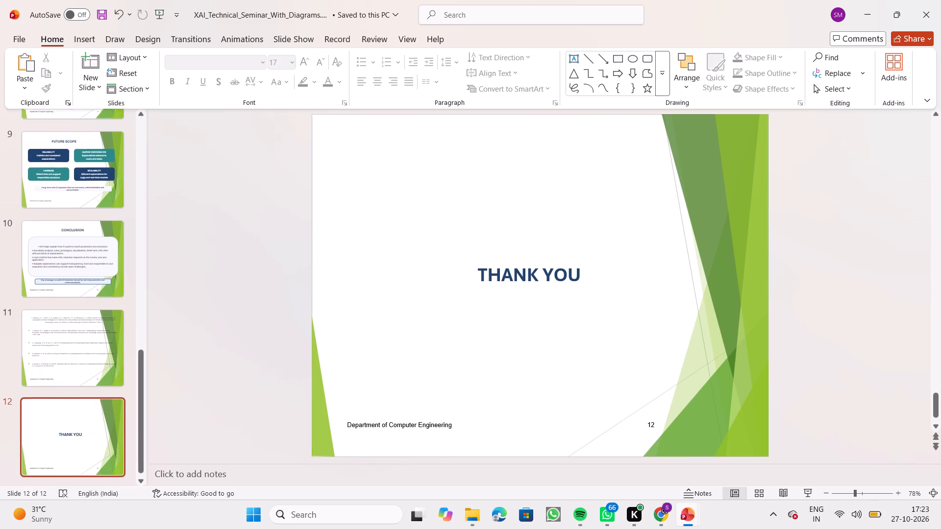
pyautogui.scroll(-1, 421, 284)
pyautogui.click(68, 359)
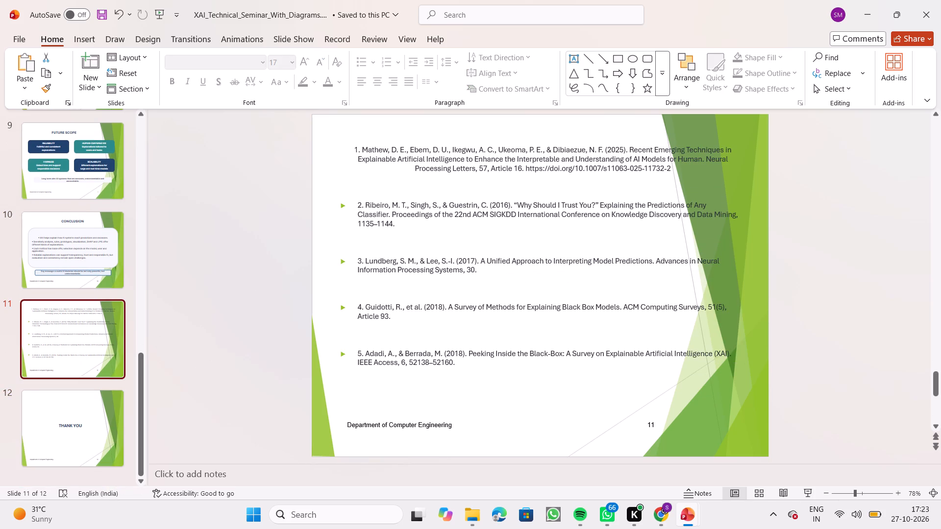
pyautogui.scroll(1, 483, 210)
pyautogui.scroll(-6, 8, 433)
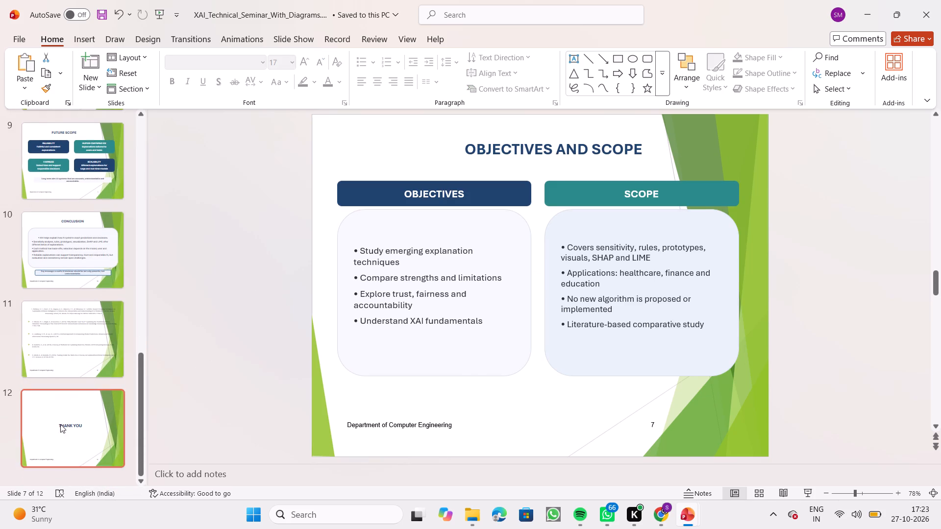
# On slide 11, lower the top edge of the references text box to free space above the list.
pyautogui.click(74, 347)
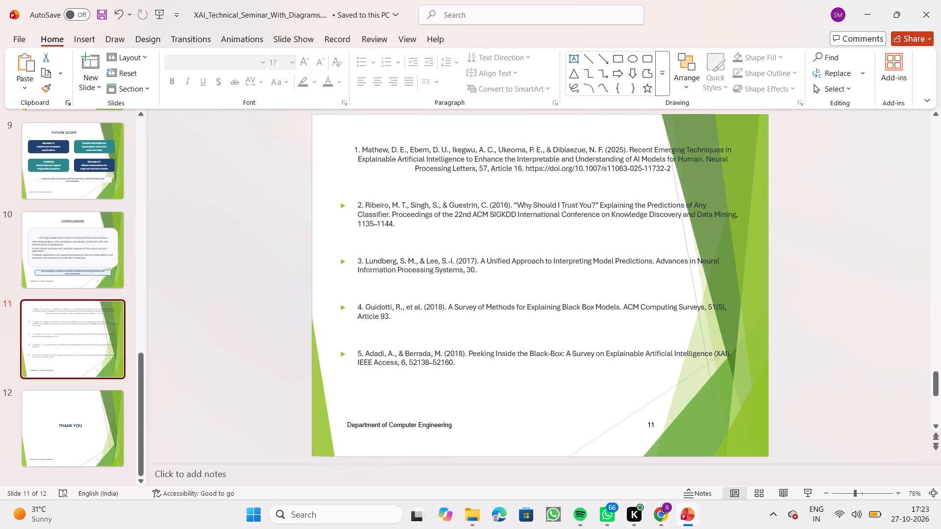
pyautogui.click(355, 147)
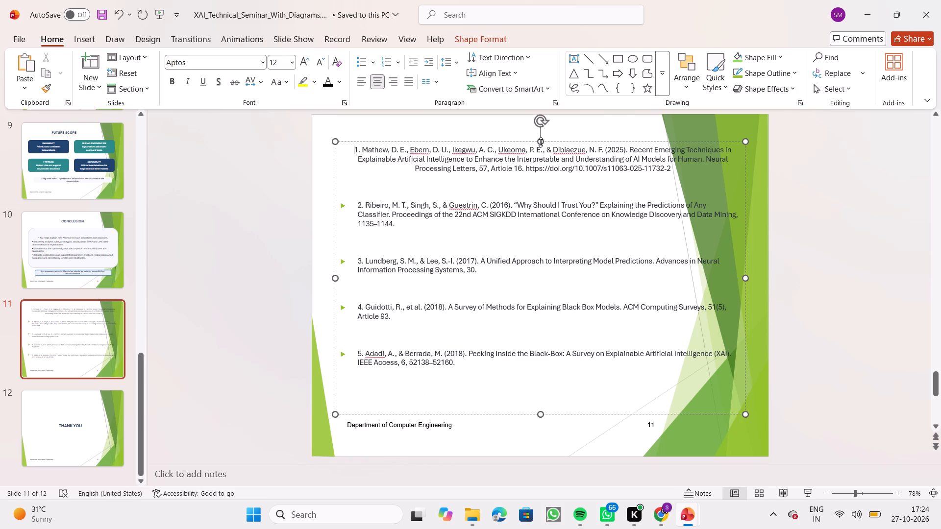
pyautogui.moveTo(541, 142); pyautogui.dragTo(541, 200)
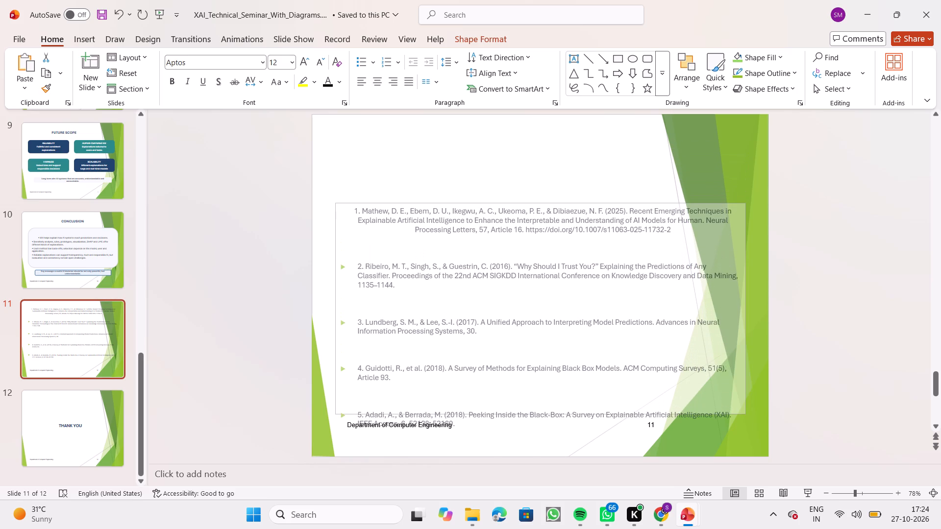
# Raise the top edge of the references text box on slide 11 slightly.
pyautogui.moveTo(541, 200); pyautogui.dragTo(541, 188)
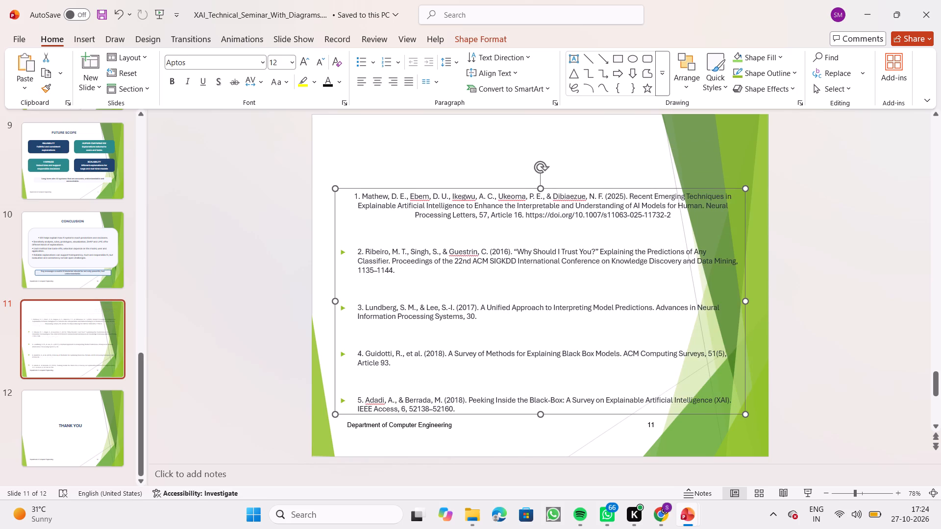
# Delete the blank lines between the five references on slide 11 so the entries follow each other closely.
pyautogui.click(363, 239)
pyautogui.press('BackSpace')
pyautogui.press('BackSpace')
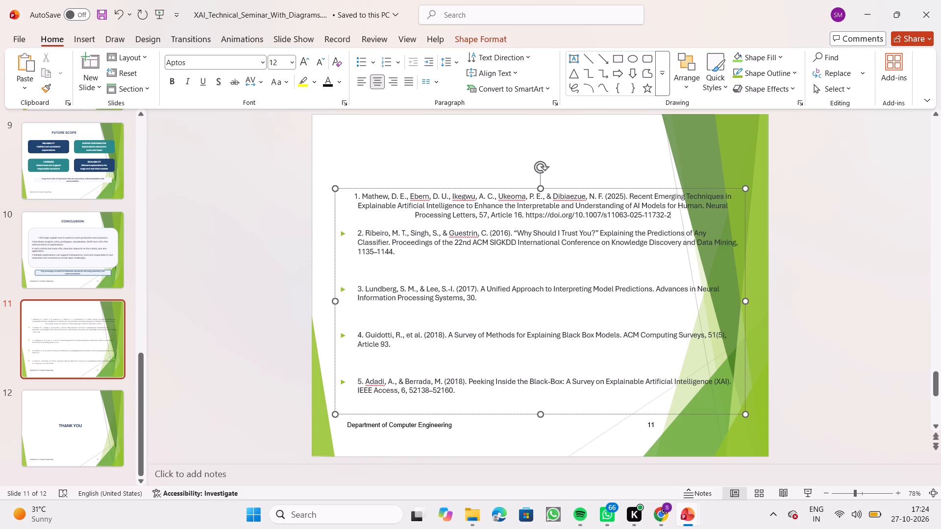
pyautogui.click(359, 278)
pyautogui.press('Up')
pyautogui.press('BackSpace')
pyautogui.press('BackSpace')
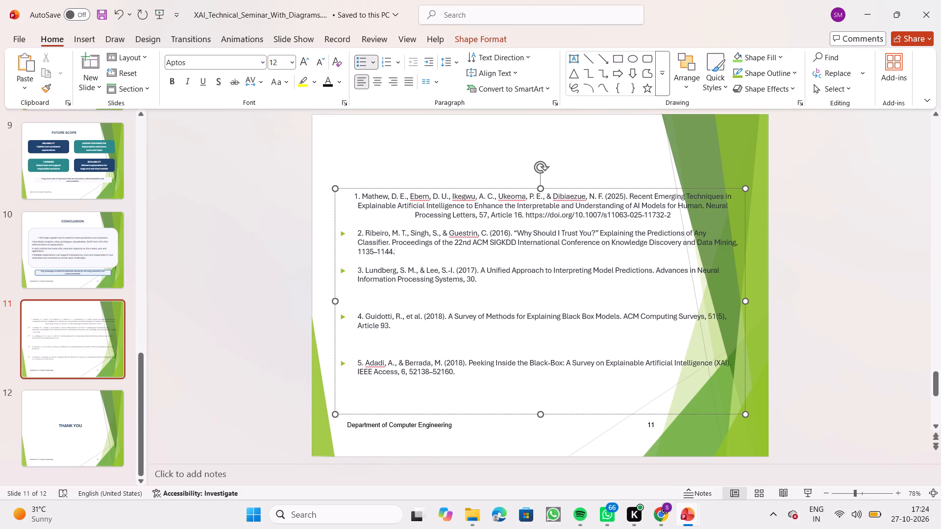
pyautogui.press('Down')
pyautogui.press('Down')
pyautogui.press('Down')
pyautogui.press('BackSpace')
pyautogui.press('BackSpace')
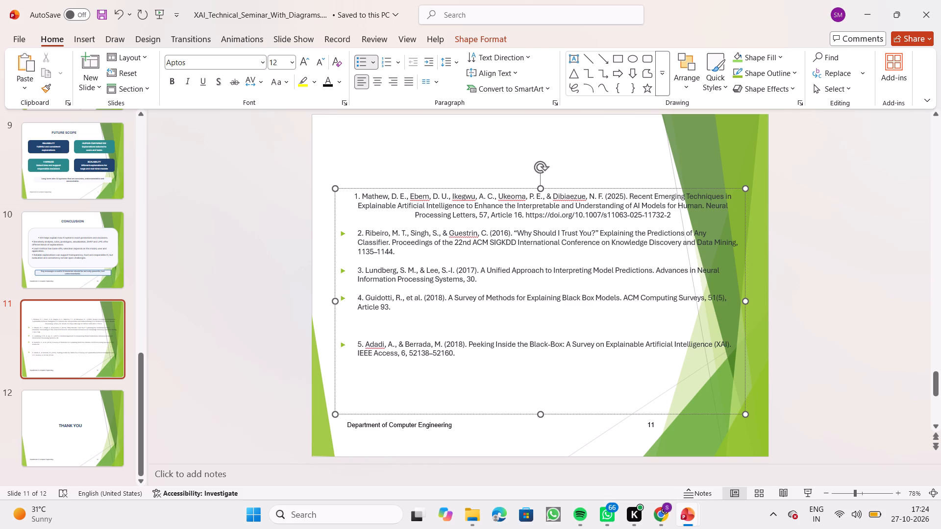
pyautogui.press('Down')
pyautogui.press('Down')
pyautogui.press('Down')
pyautogui.press('Down')
pyautogui.press('Up')
pyautogui.press('BackSpace')
pyautogui.press('BackSpace')
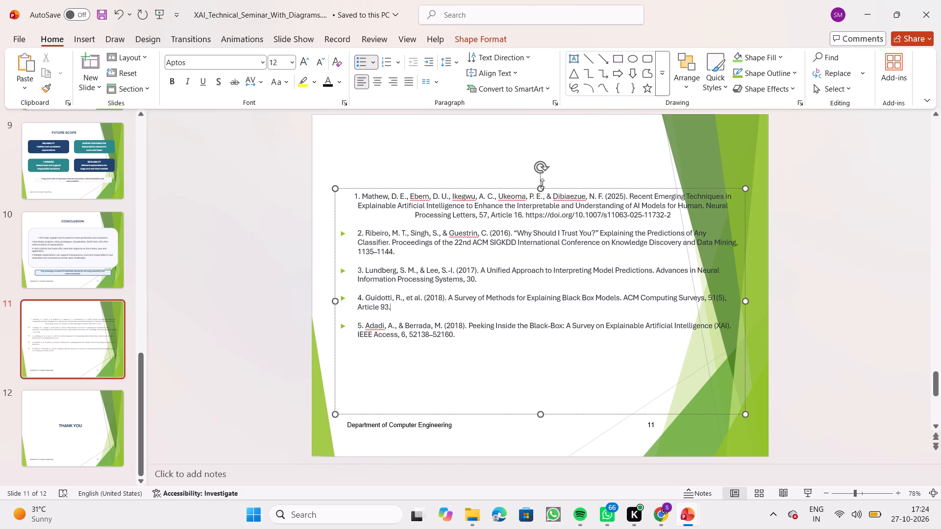
# Lower the top edge of the references text box on slide 11 to leave title space above the list.
pyautogui.moveTo(541, 186); pyautogui.dragTo(539, 215)
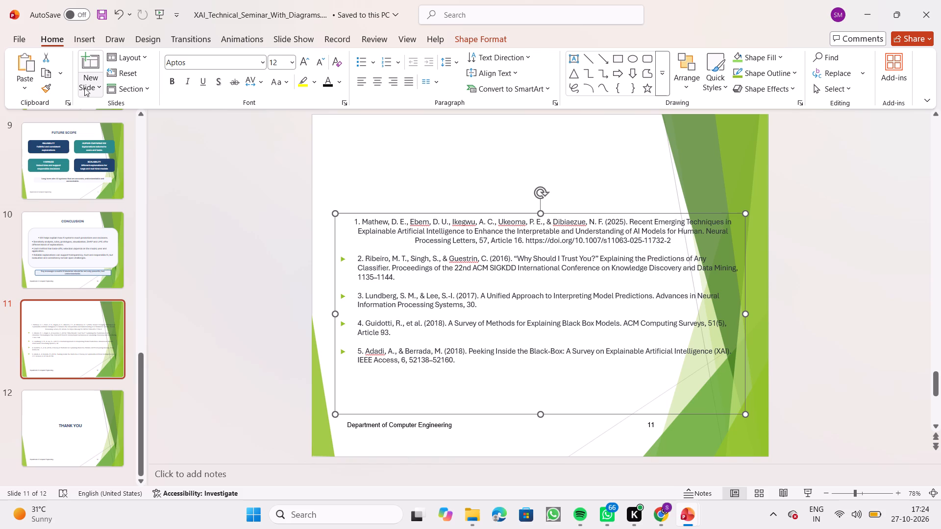
# Add a new slide after slide 11 and enter "References" as its title.
pyautogui.click(91, 65)
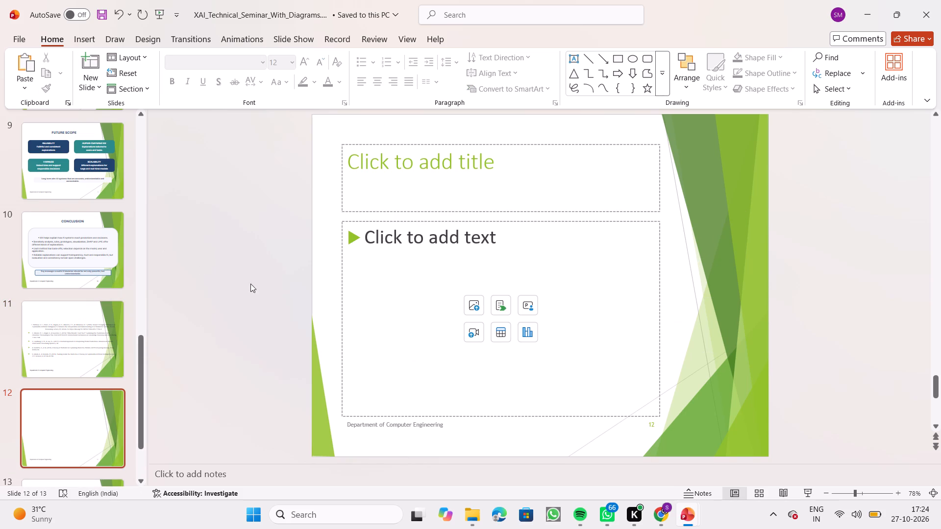
pyautogui.click(413, 167)
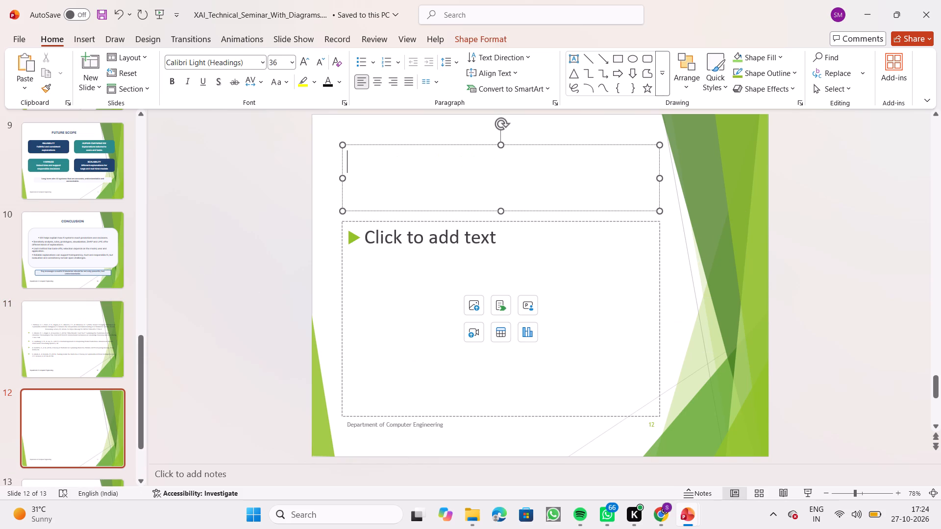
pyautogui.write('References')
# Format the "References" title in Times New Roman, centred, with black text.
pyautogui.moveTo(351, 164); pyautogui.dragTo(442, 169)
pyautogui.click(442, 169)
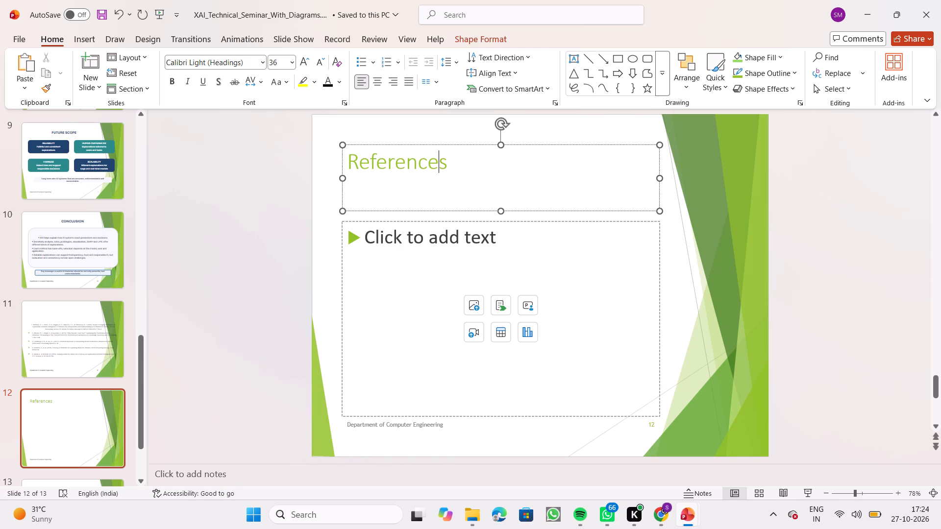
pyautogui.moveTo(452, 166); pyautogui.dragTo(359, 165)
pyautogui.click(423, 126)
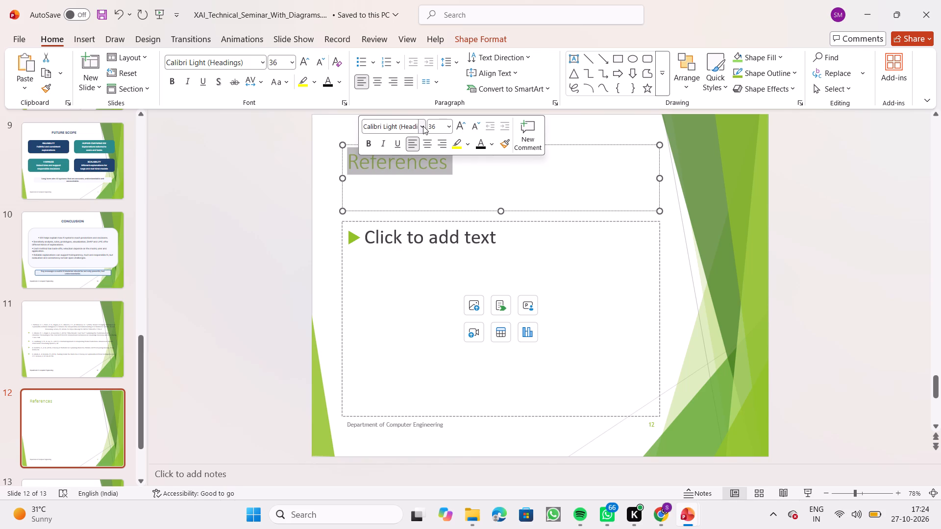
pyautogui.press('BackSpace')
pyautogui.write('times')
pyautogui.press('Return')
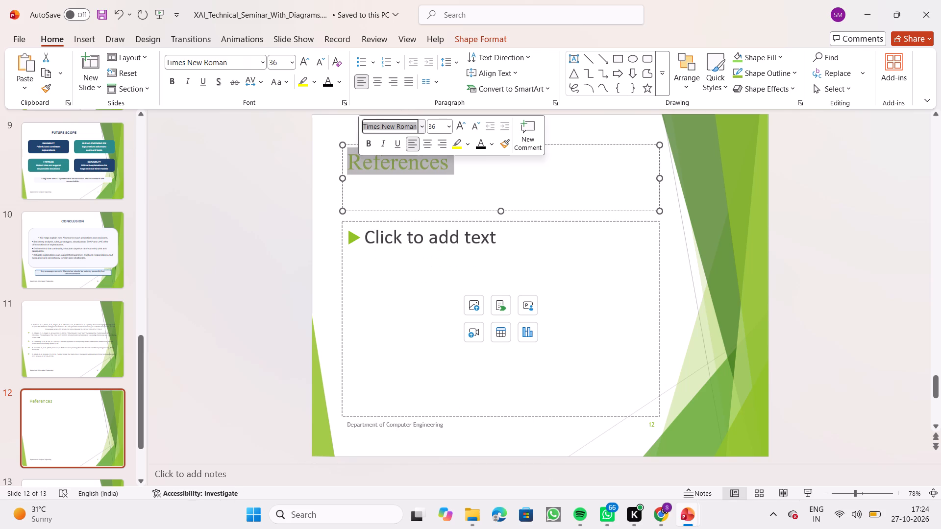
pyautogui.click(432, 149)
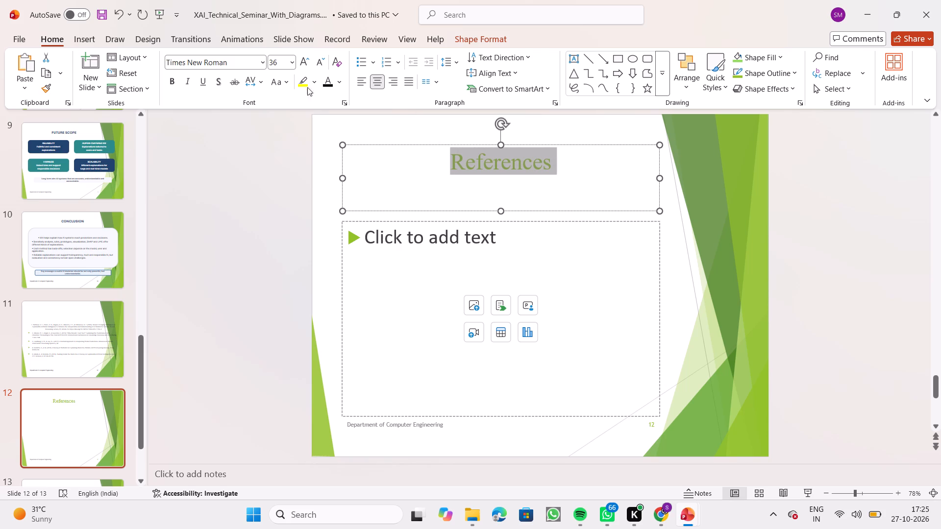
pyautogui.click(329, 83)
# Copy the five references from slide 11 into the content placeholder of the new References slide.
pyautogui.click(371, 236)
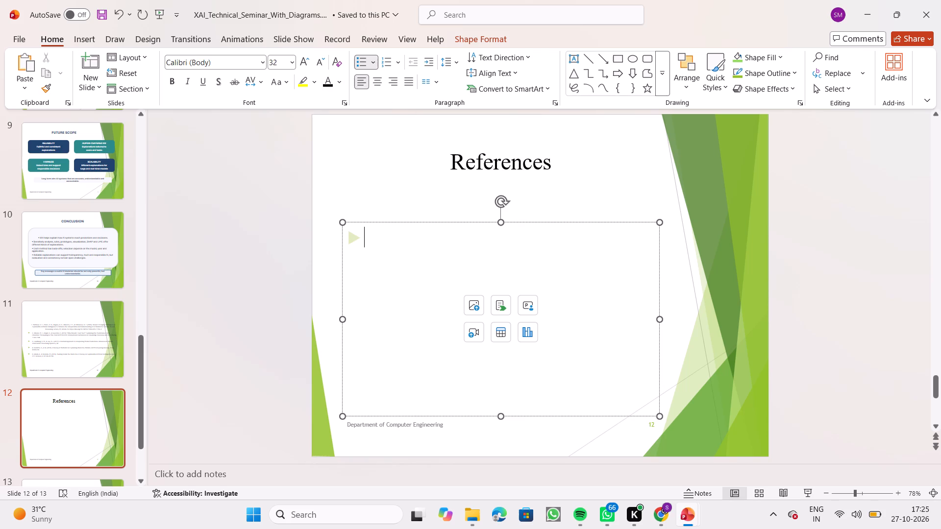
pyautogui.click(94, 330)
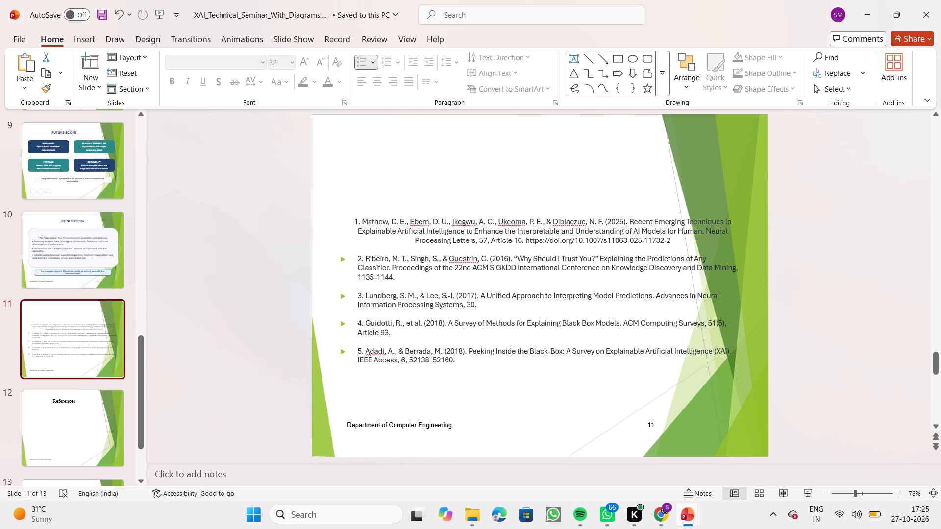
pyautogui.moveTo(354, 222); pyautogui.dragTo(453, 366)
pyautogui.hotkey('ctrl', 'c')
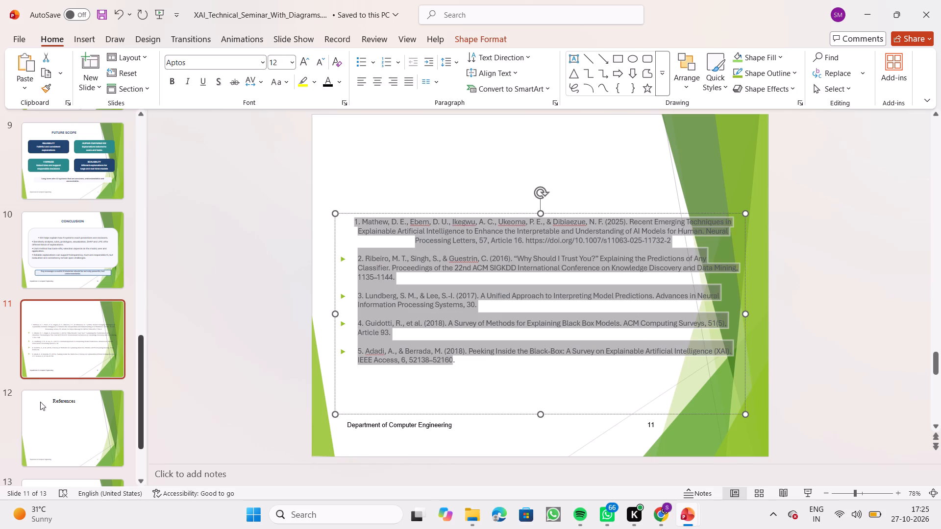
pyautogui.click(51, 421)
pyautogui.click(369, 268)
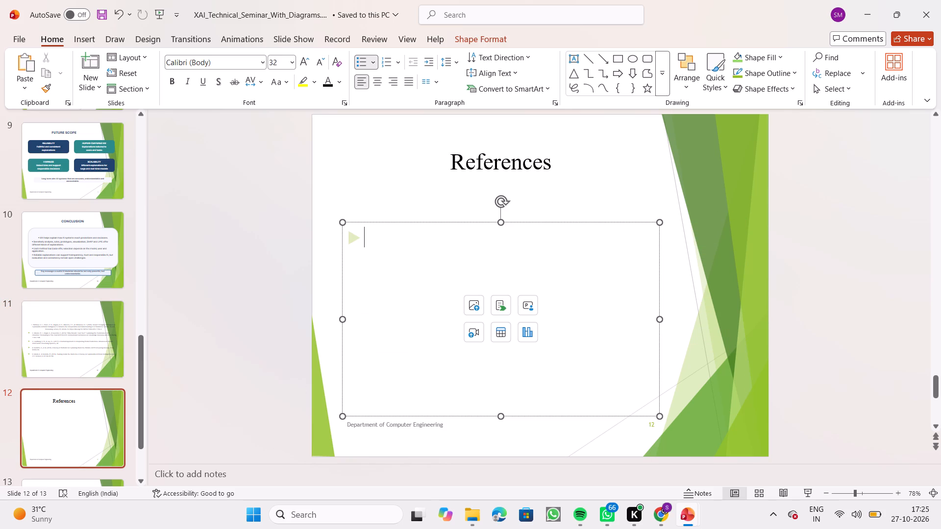
pyautogui.hotkey('ctrl', 'v')
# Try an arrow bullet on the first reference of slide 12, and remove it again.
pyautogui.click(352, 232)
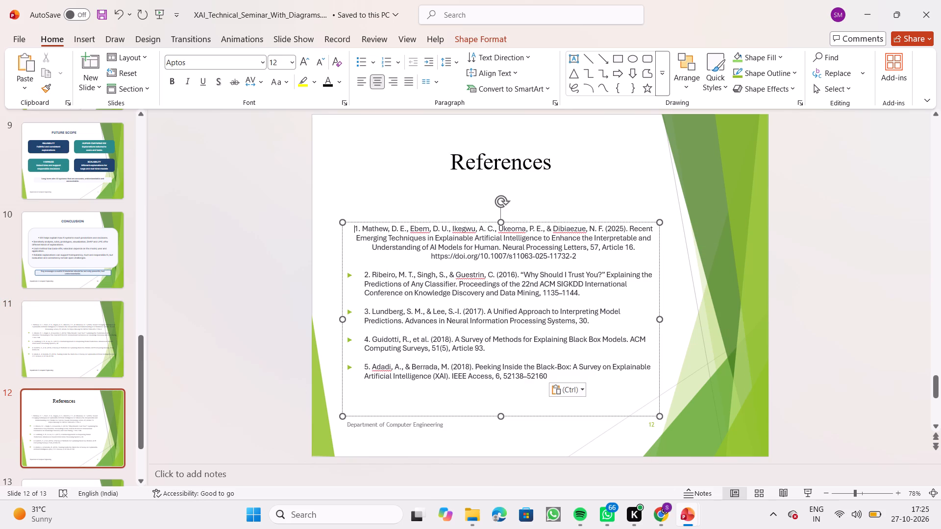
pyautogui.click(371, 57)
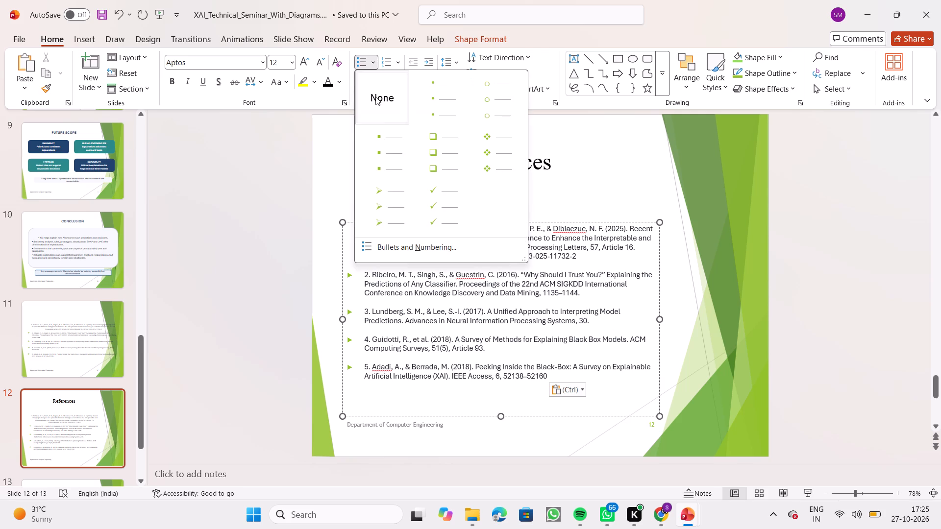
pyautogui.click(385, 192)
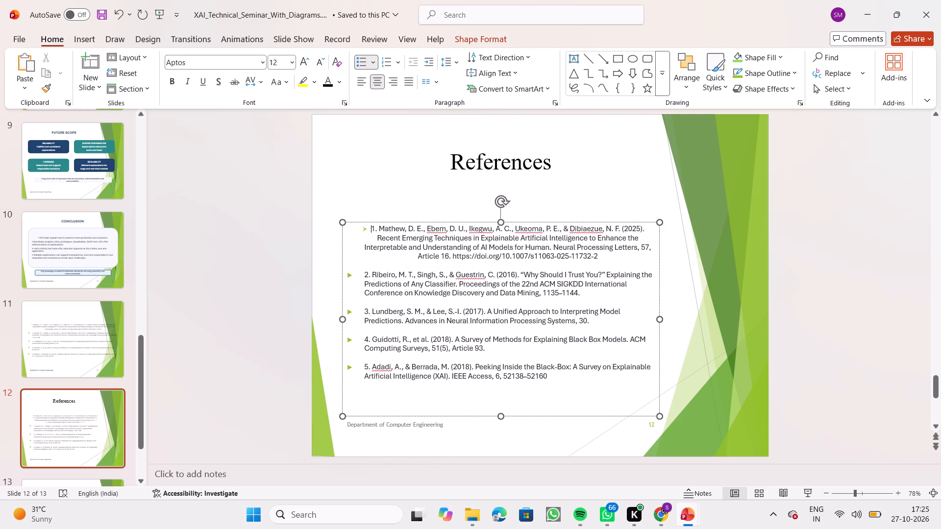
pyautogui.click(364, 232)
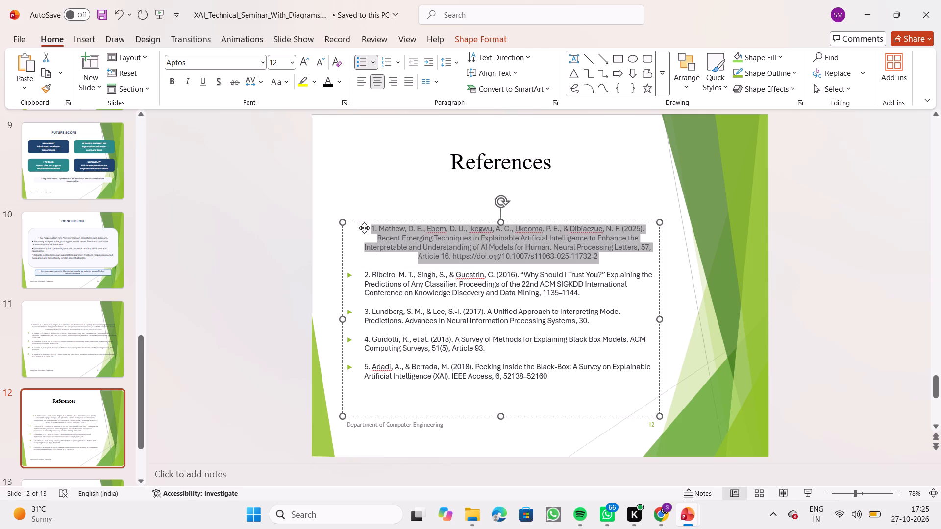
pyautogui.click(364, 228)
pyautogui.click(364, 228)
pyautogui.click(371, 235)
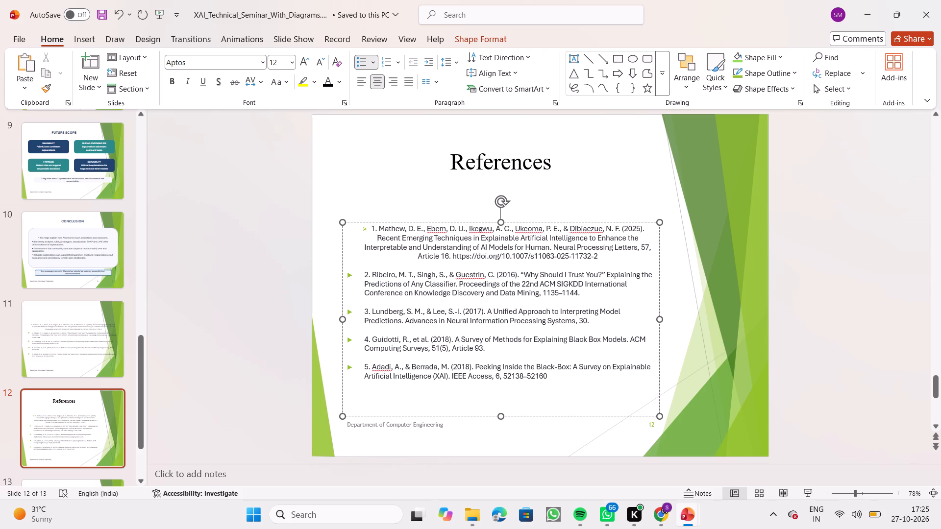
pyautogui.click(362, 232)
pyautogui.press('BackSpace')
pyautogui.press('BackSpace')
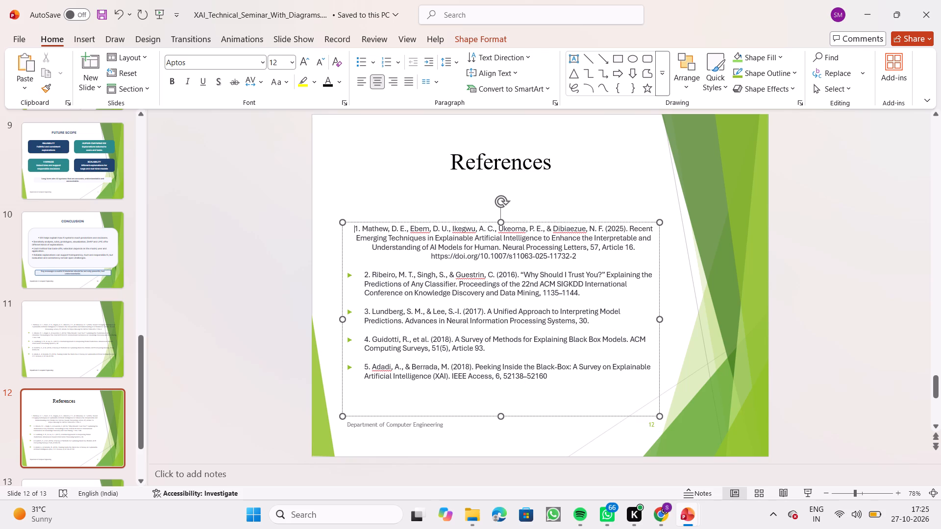
# Remove the arrow bullets from references 2 to 5 on slide 12, keeping their typed numbers.
pyautogui.click(362, 271)
pyautogui.press('BackSpace')
pyautogui.press('Down')
pyautogui.press('Down')
pyautogui.press('Down')
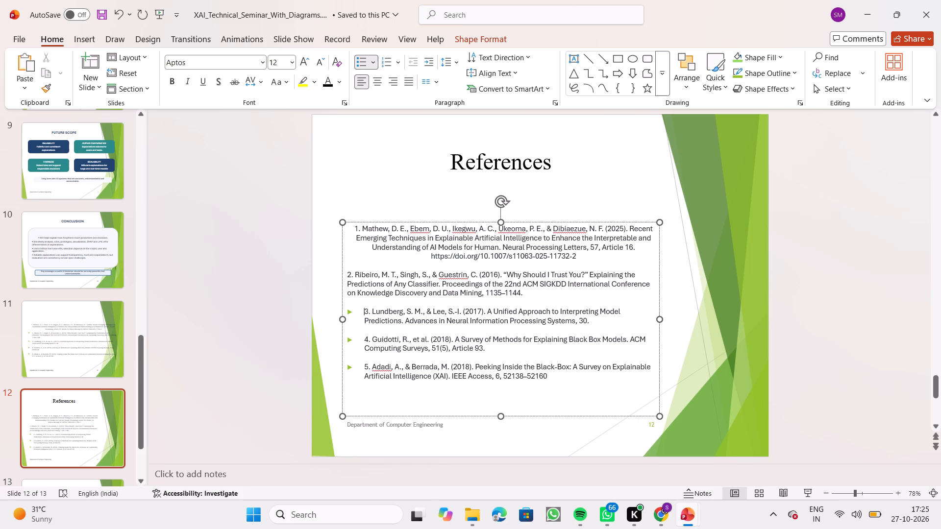
pyautogui.press('BackSpace')
pyautogui.press('Down')
pyautogui.press('Down')
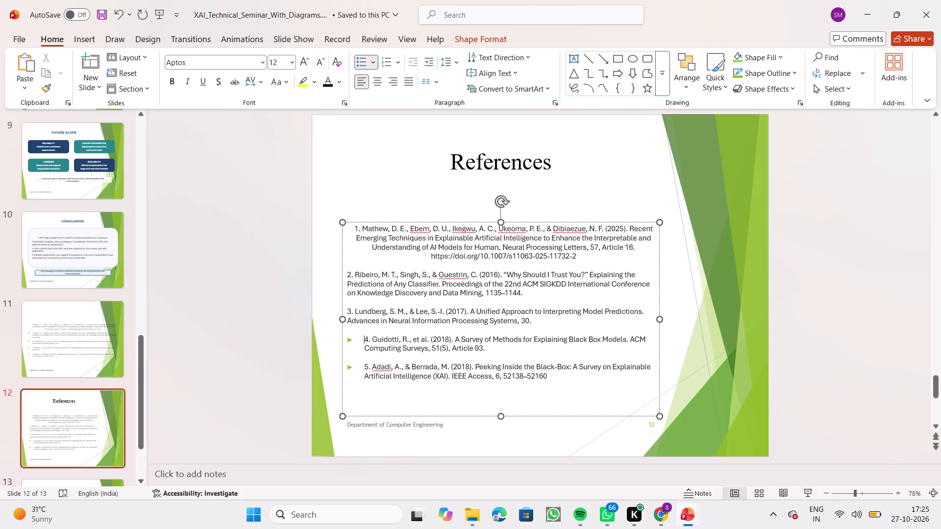
pyautogui.press('BackSpace')
pyautogui.press('Down')
pyautogui.press('Down')
pyautogui.press('BackSpace')
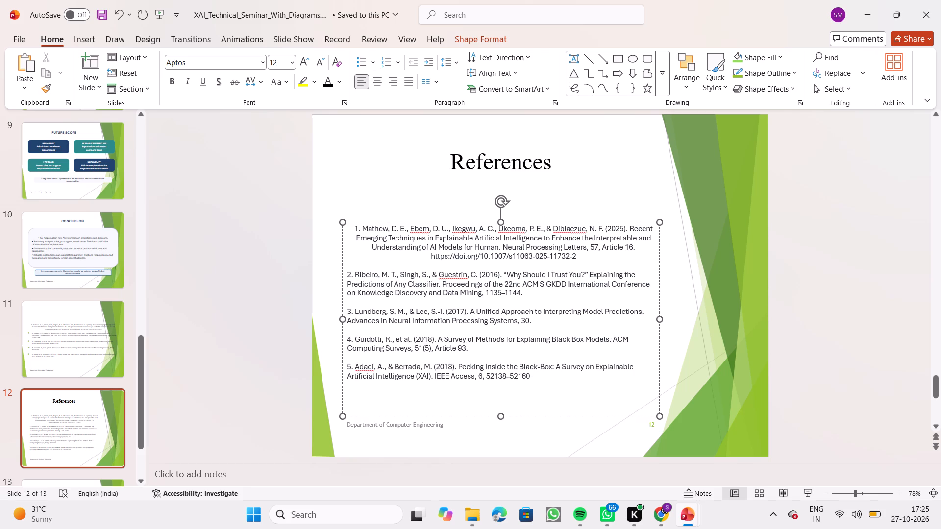
# Move the references text box on slide 12 up closer to the title and slightly to the right.
pyautogui.moveTo(429, 221); pyautogui.dragTo(444, 194)
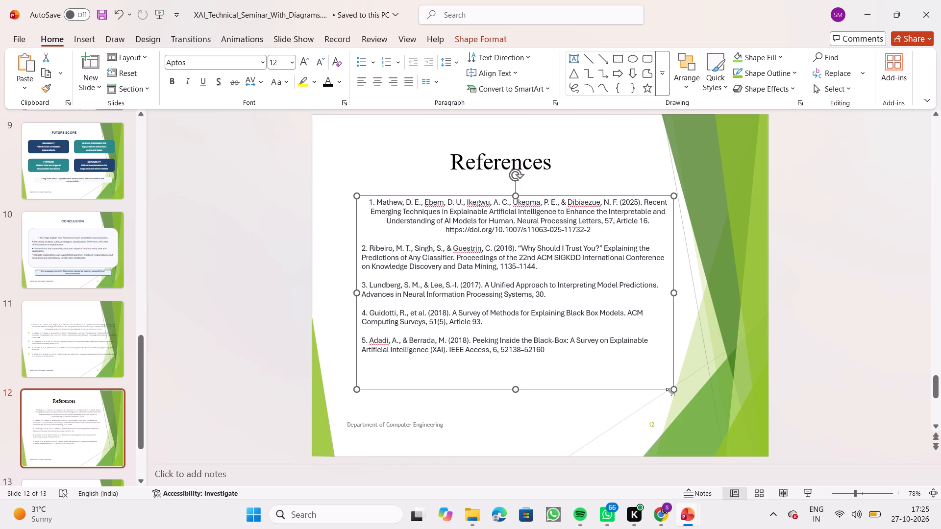
pyautogui.click(255, 134)
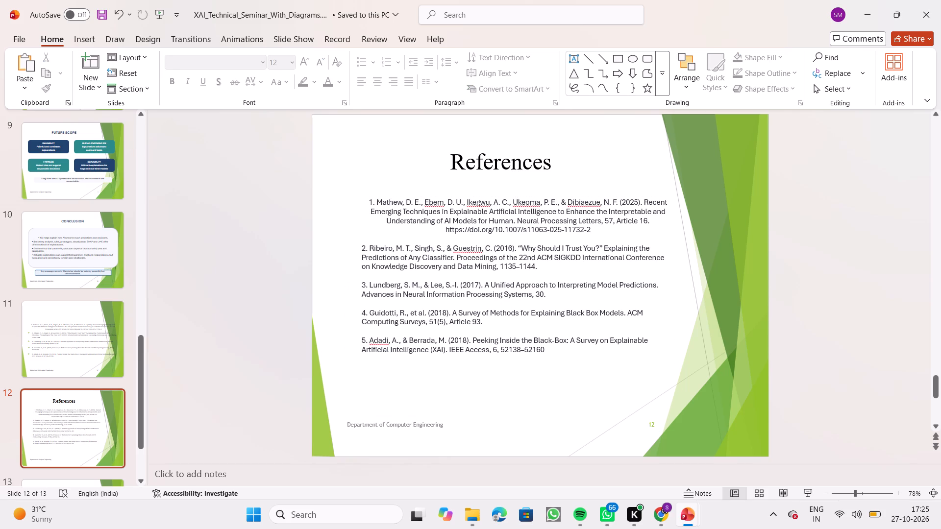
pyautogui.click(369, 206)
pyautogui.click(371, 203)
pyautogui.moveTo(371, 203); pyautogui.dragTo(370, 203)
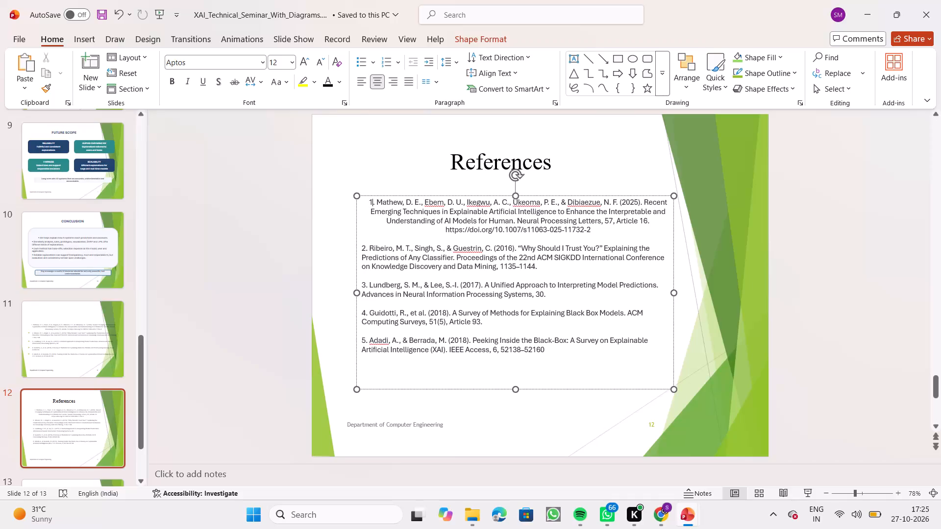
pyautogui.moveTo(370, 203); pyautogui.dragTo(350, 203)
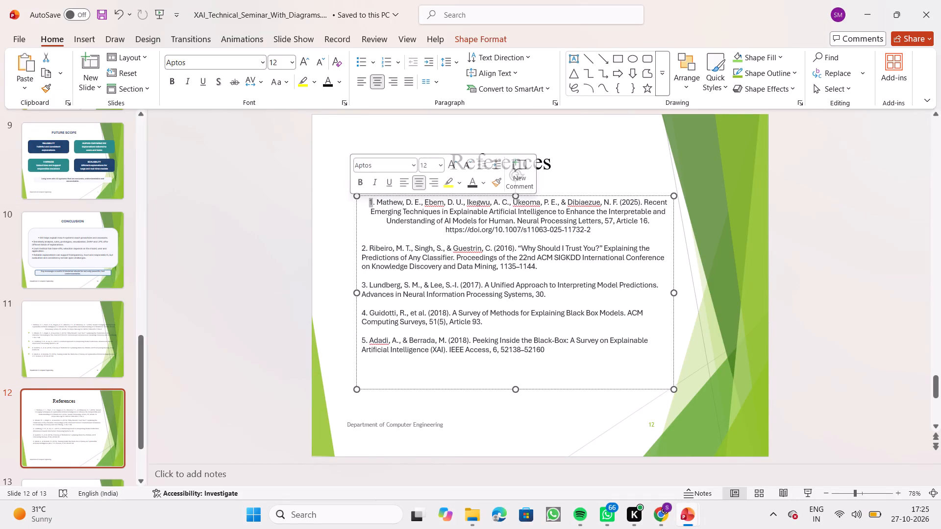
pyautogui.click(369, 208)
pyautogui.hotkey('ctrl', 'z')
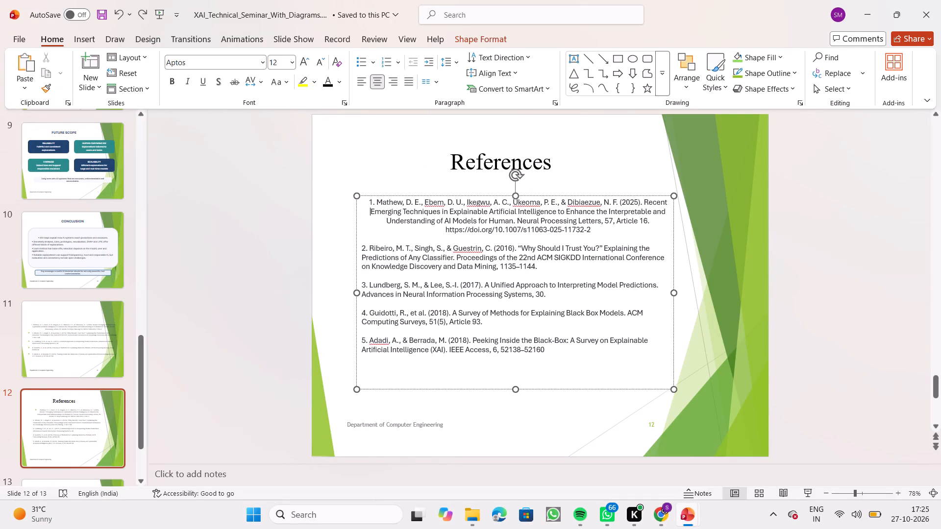
# Change the font of all five references on slide 12 to Times New Roman.
pyautogui.moveTo(370, 202); pyautogui.dragTo(534, 373)
pyautogui.click(579, 330)
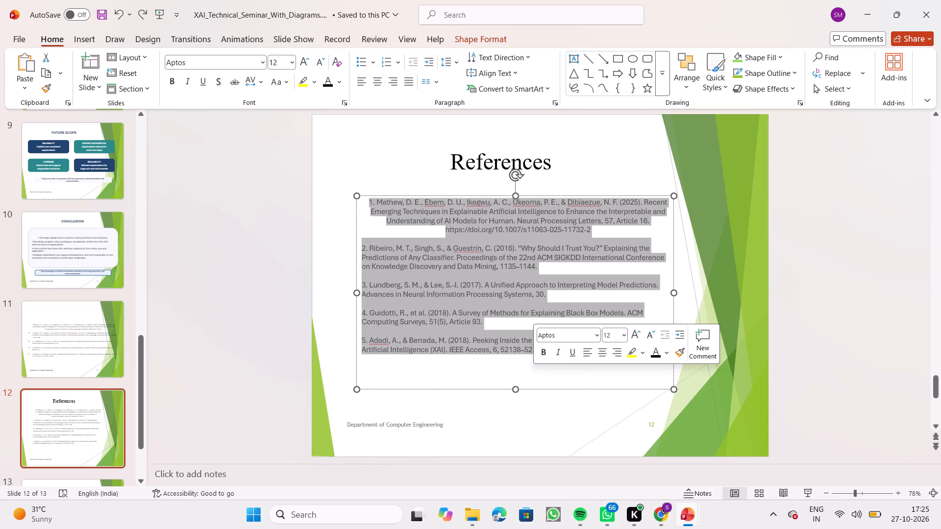
pyautogui.click(592, 335)
pyautogui.press('BackSpace')
pyautogui.write('times')
pyautogui.press('Return')
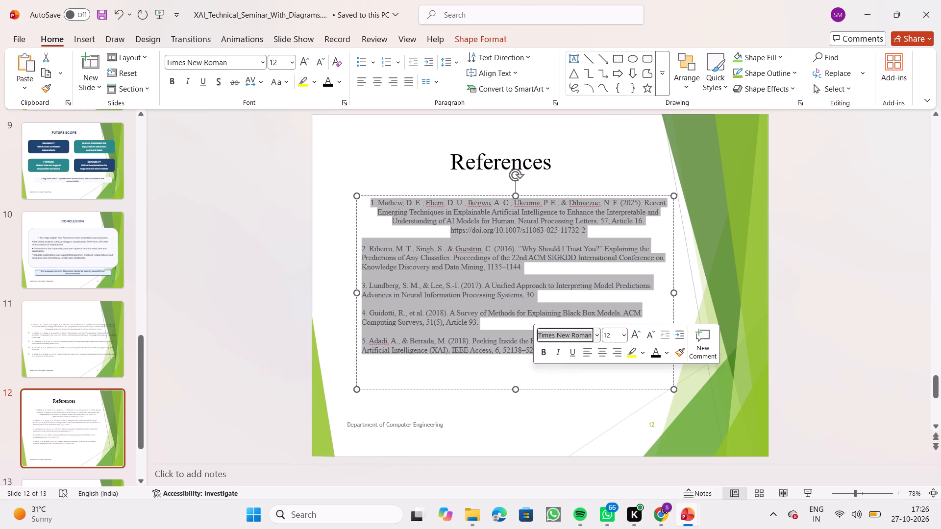
pyautogui.click(293, 275)
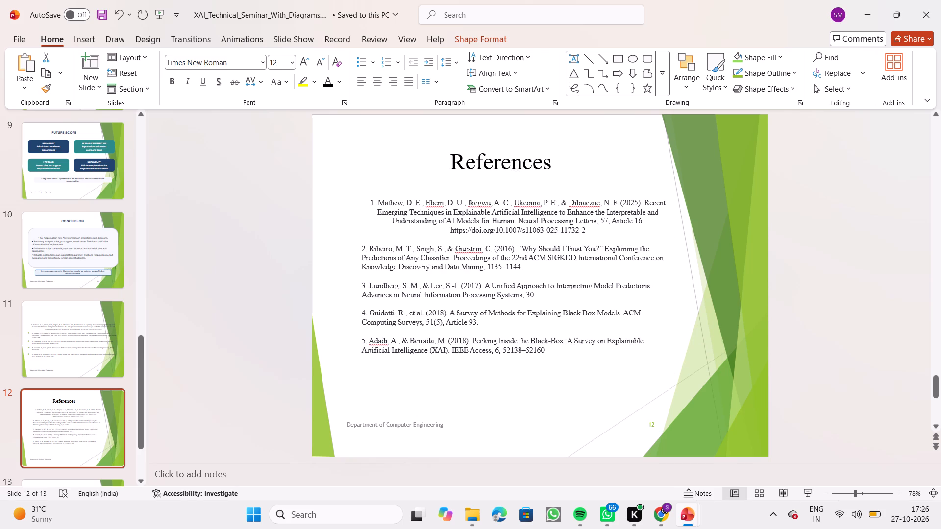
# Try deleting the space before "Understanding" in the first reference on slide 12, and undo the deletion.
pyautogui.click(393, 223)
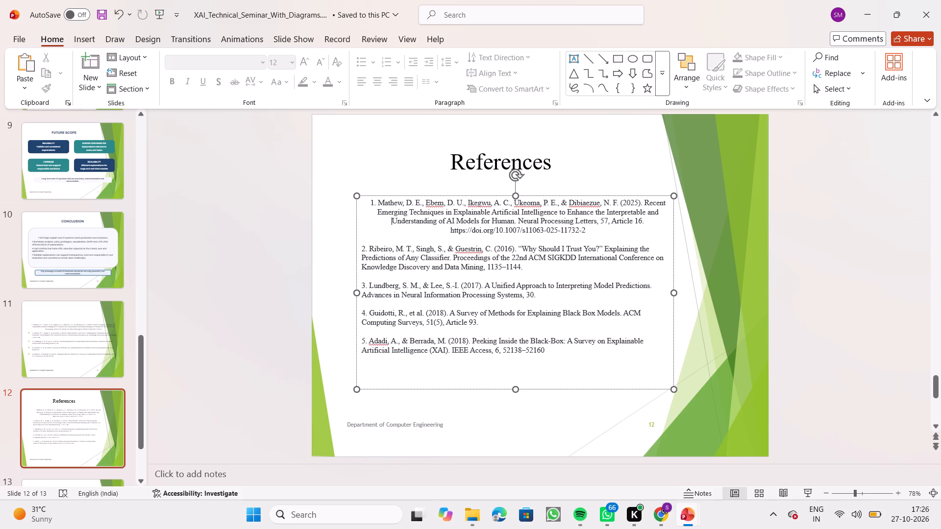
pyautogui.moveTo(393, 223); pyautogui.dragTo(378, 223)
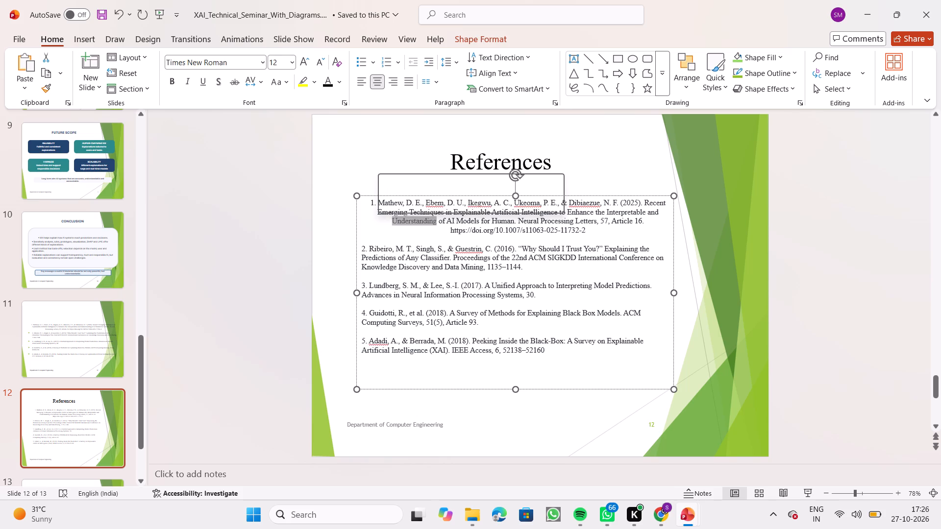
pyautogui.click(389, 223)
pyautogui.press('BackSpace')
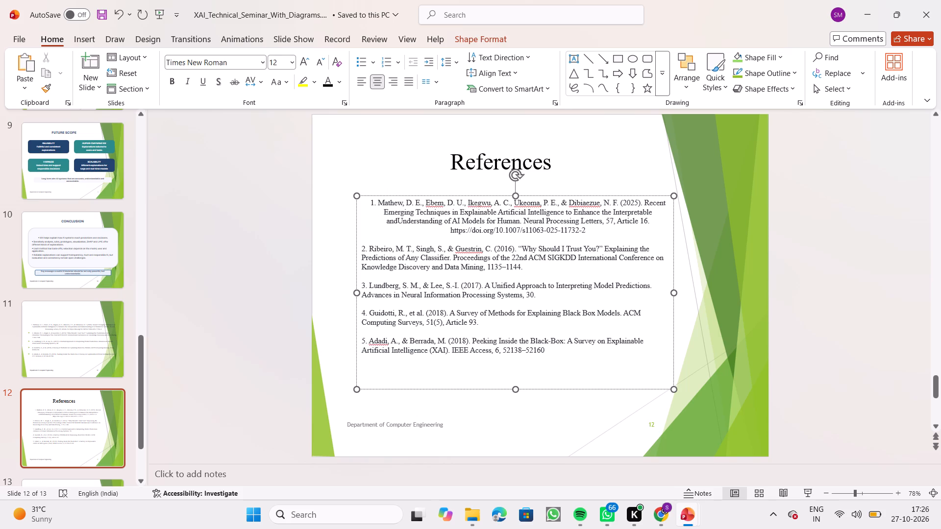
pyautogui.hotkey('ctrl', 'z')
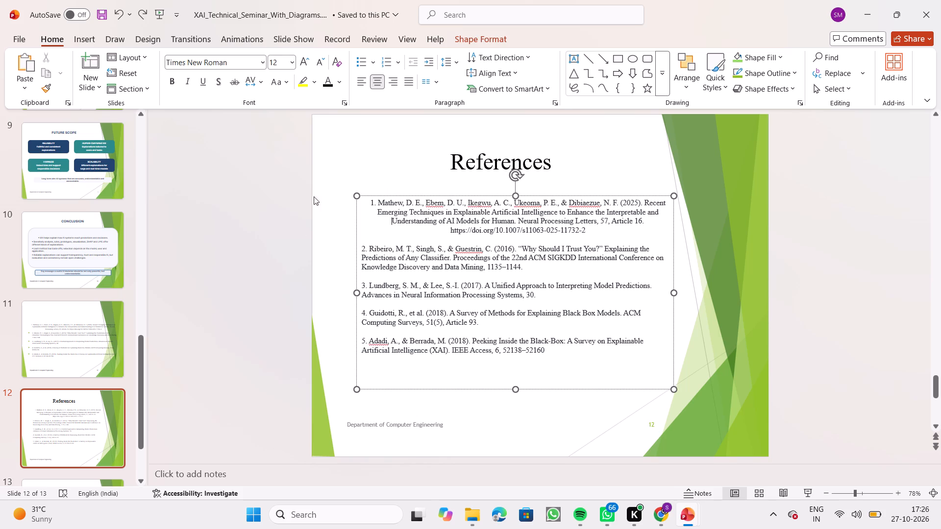
# Cut the first reference on slide 12 and paste it back above reference 2 with the left alignment of the others.
pyautogui.moveTo(370, 201); pyautogui.dragTo(578, 238)
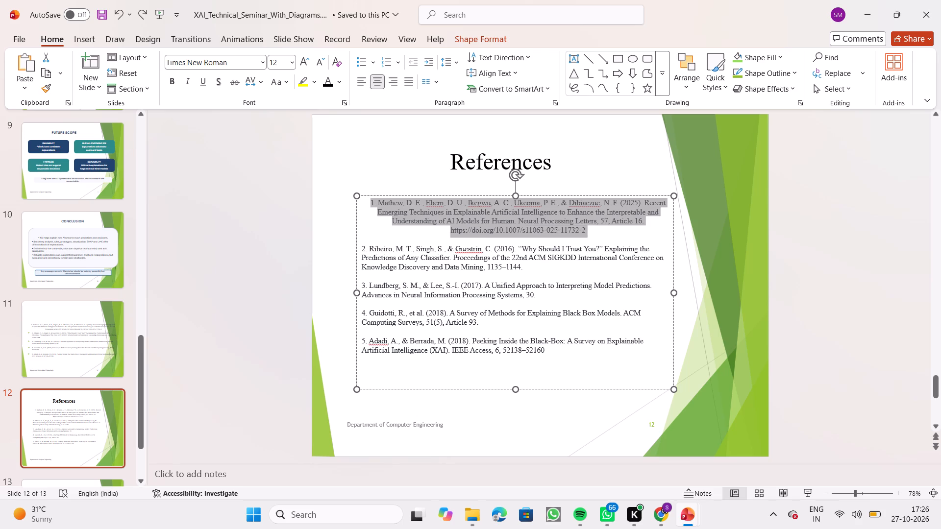
pyautogui.moveTo(578, 238); pyautogui.dragTo(591, 236)
pyautogui.hotkey('ctrl', 'x')
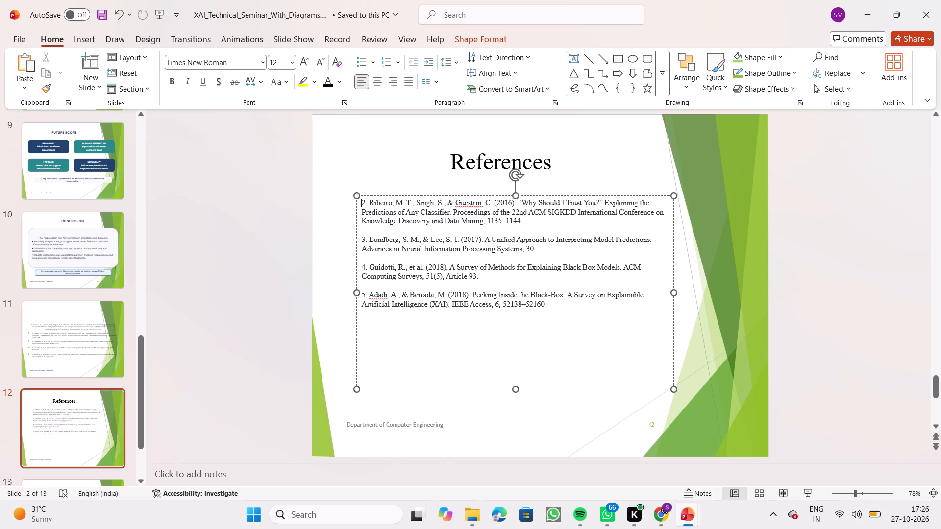
pyautogui.hotkey('ctrl', 'v')
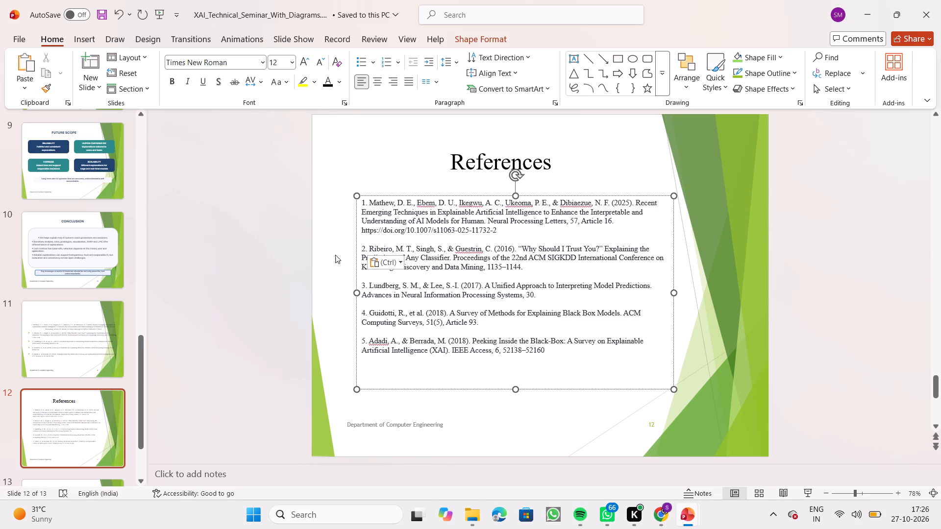
pyautogui.click(306, 230)
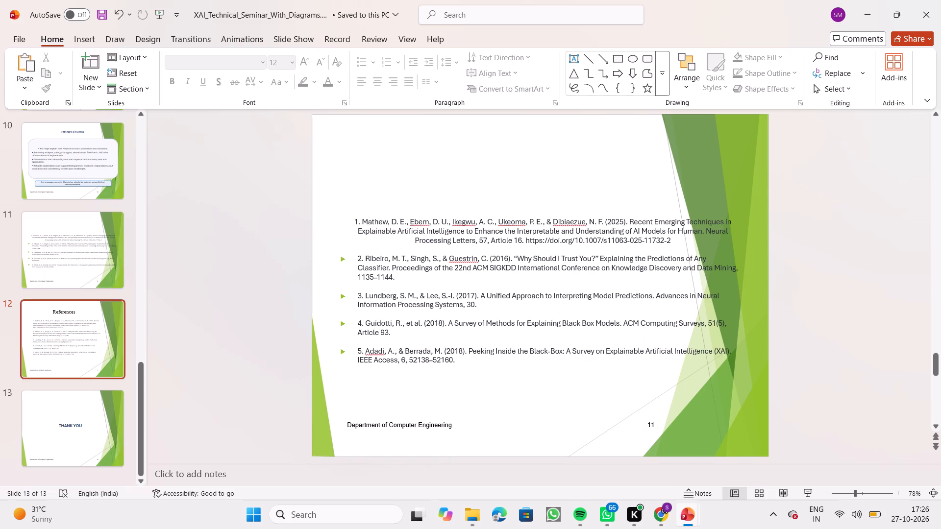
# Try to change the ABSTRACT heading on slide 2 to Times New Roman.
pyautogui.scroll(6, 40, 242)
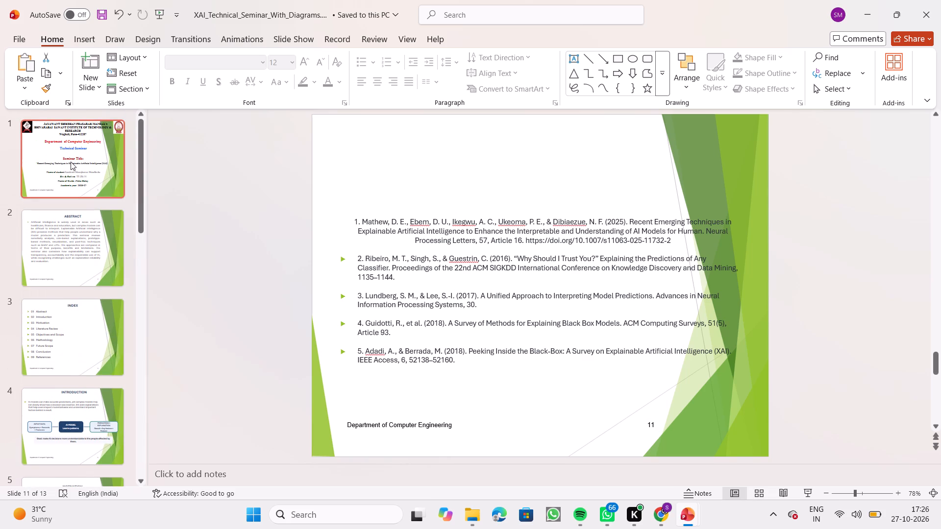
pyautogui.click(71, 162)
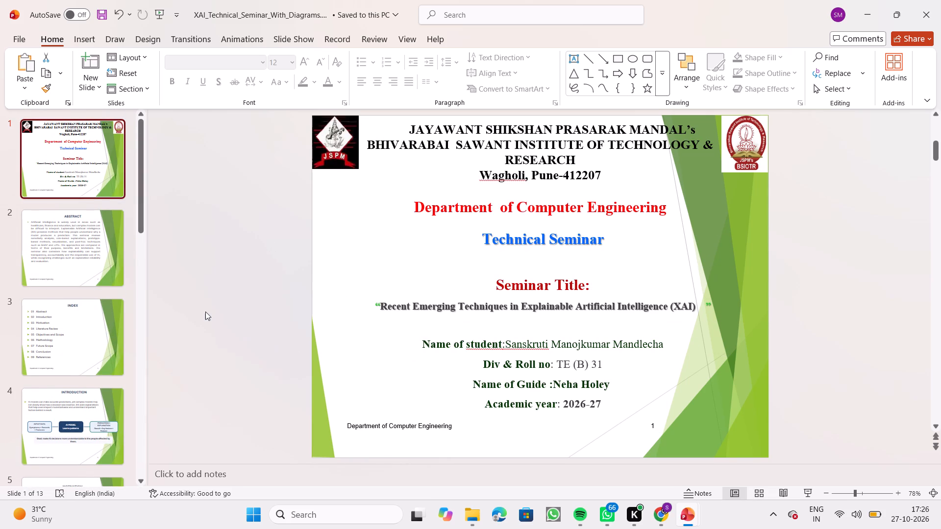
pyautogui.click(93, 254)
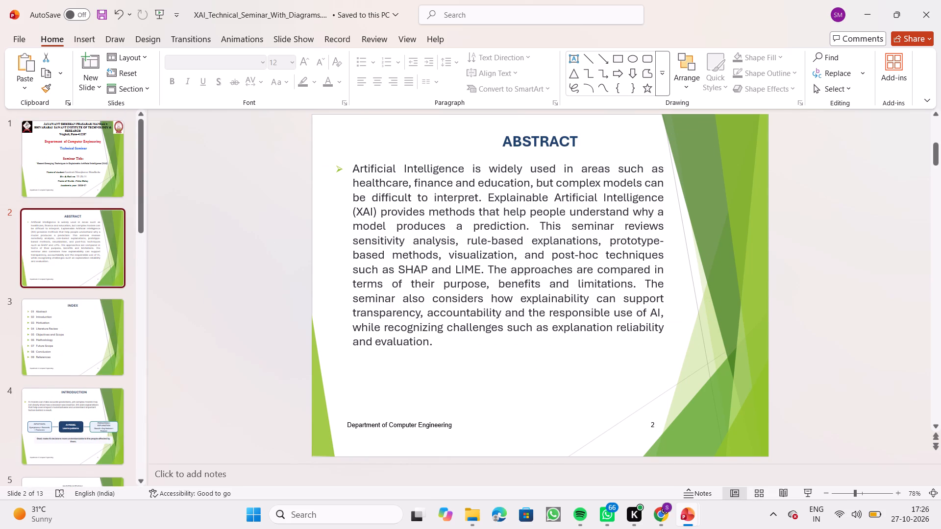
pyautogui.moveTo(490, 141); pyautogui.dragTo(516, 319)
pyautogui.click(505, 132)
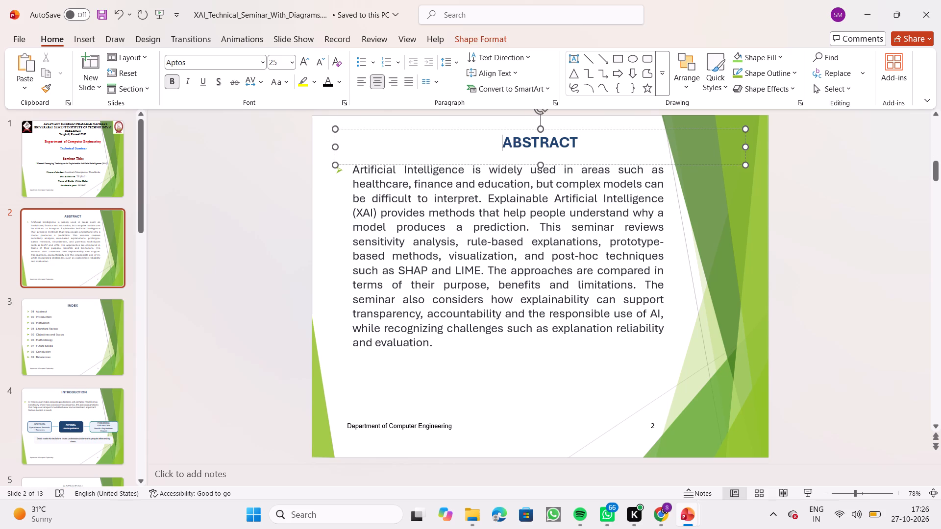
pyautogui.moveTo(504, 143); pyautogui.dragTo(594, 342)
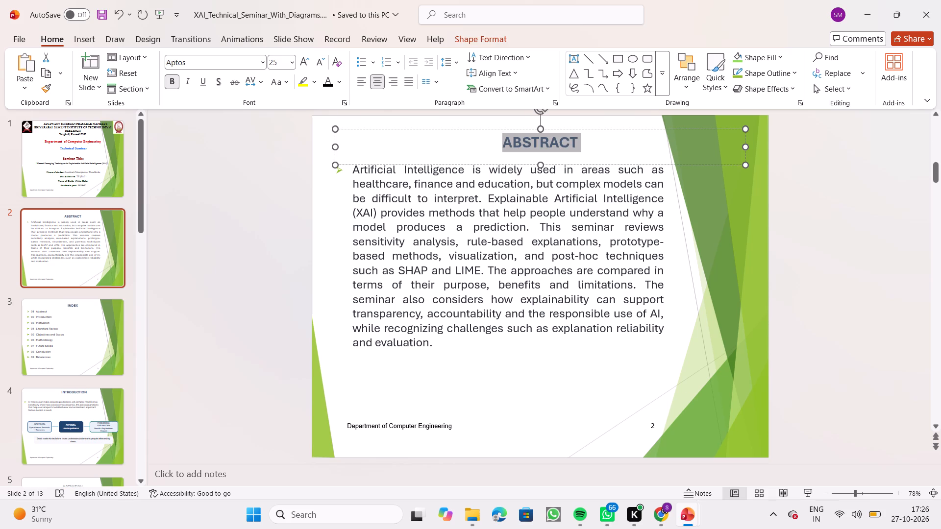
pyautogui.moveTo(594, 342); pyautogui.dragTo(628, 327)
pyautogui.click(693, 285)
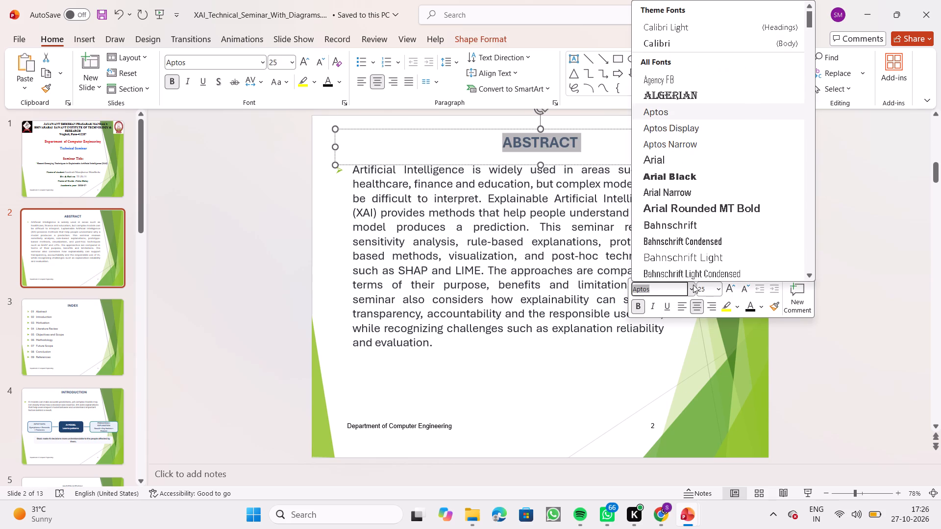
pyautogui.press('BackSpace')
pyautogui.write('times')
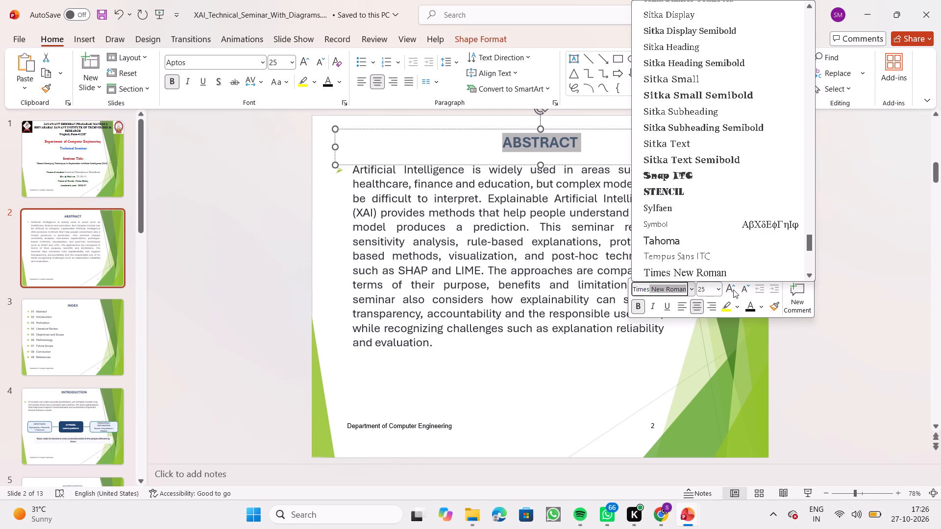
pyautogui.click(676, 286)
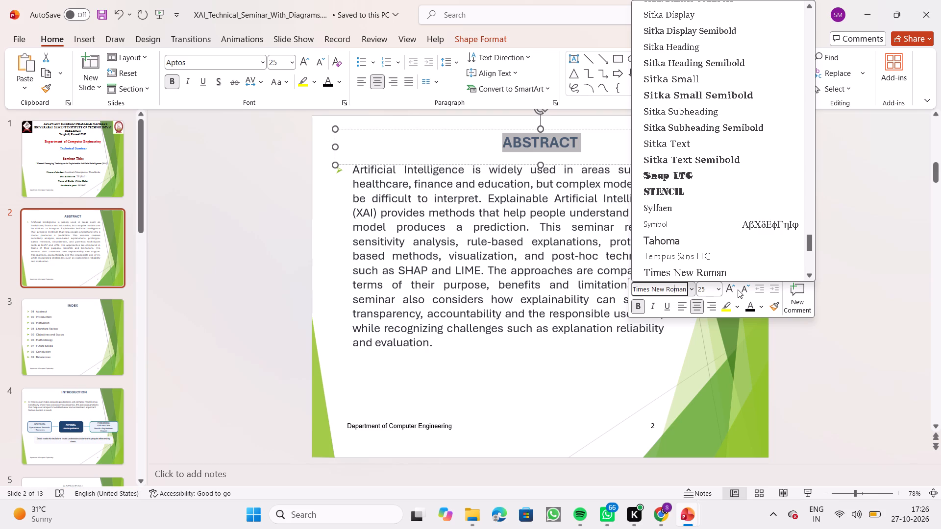
# Set the ABSTRACT heading on slide 2 to size 32, after trying size 14.
pyautogui.click(716, 289)
pyautogui.press('BackSpace')
pyautogui.write('14')
pyautogui.press('Return')
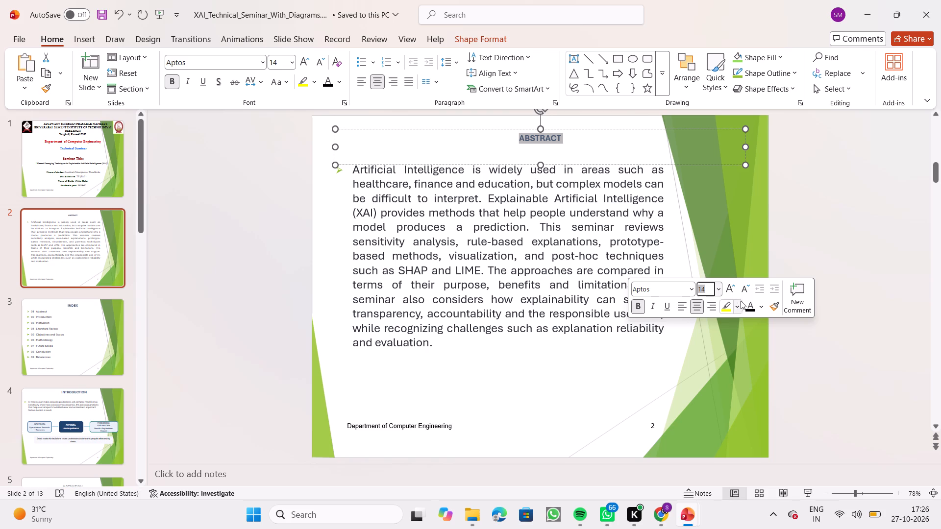
pyautogui.tripleClick(729, 290)
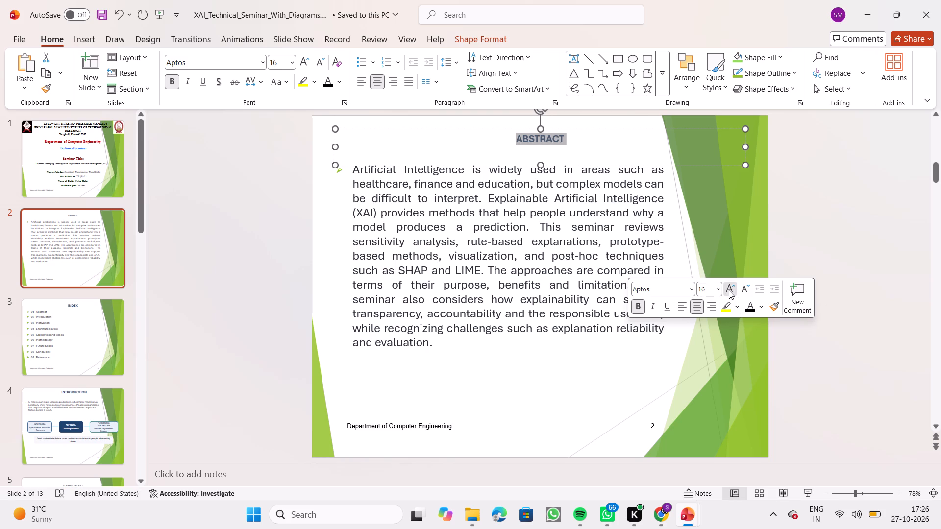
pyautogui.doubleClick(729, 290)
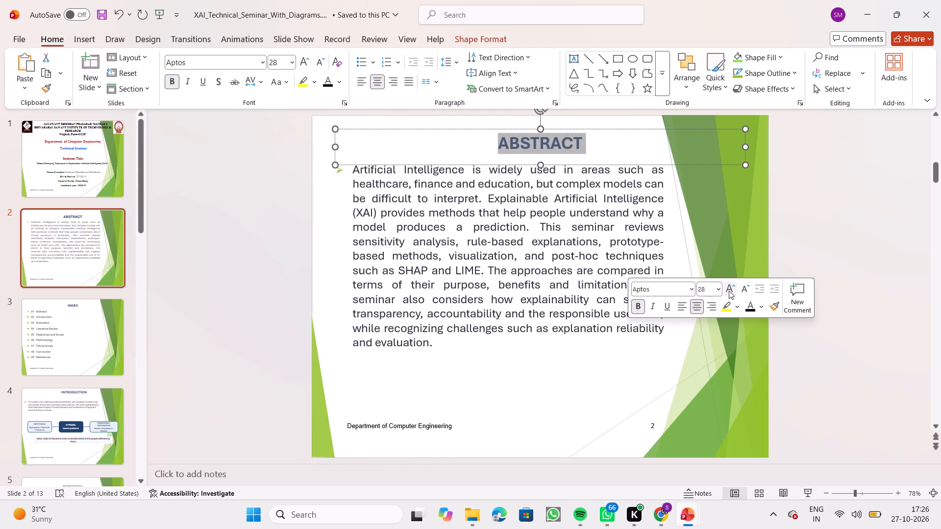
pyautogui.click(729, 290)
pyautogui.click(240, 284)
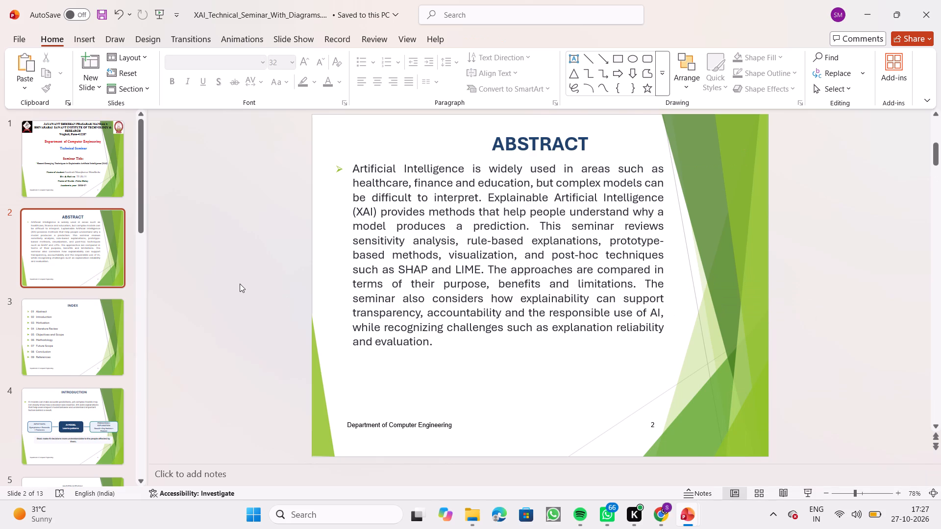
# Change the font of the abstract paragraph on slide 2 to Times New Roman.
pyautogui.click(95, 313)
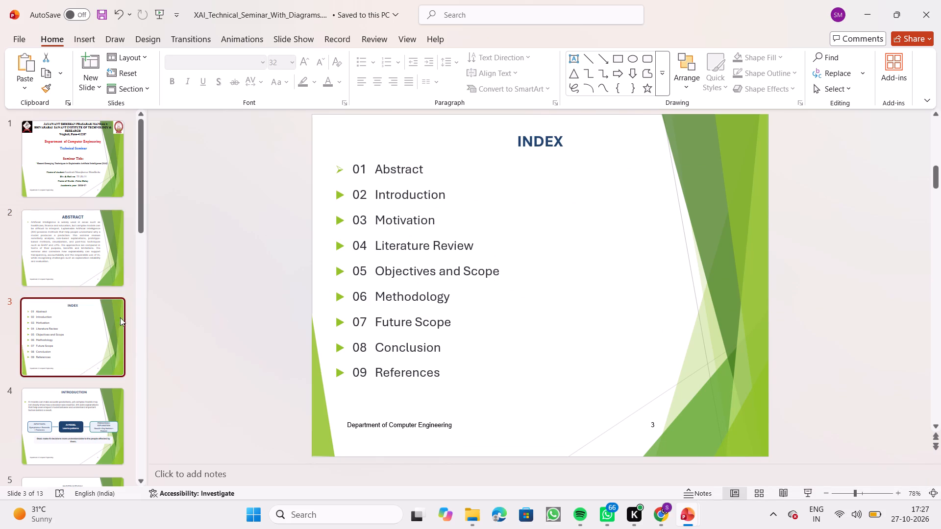
pyautogui.click(64, 265)
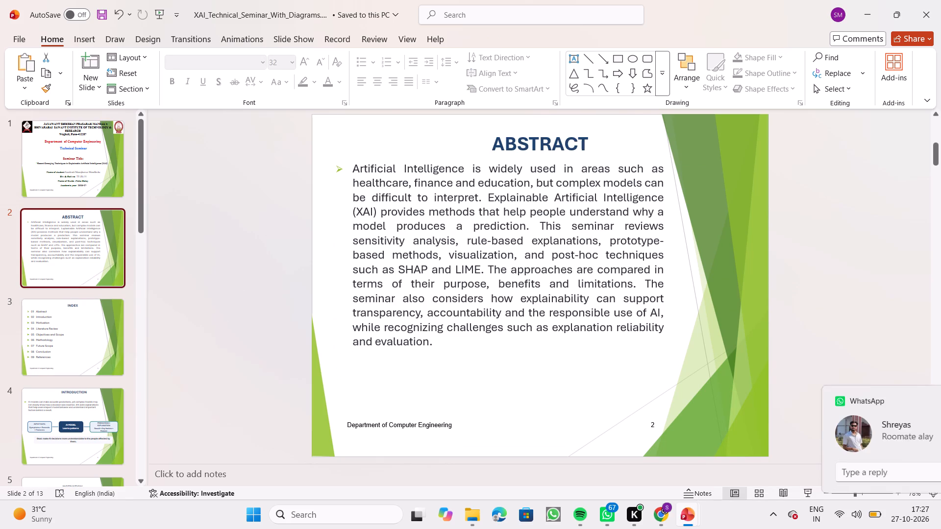
pyautogui.moveTo(353, 168); pyautogui.dragTo(425, 347)
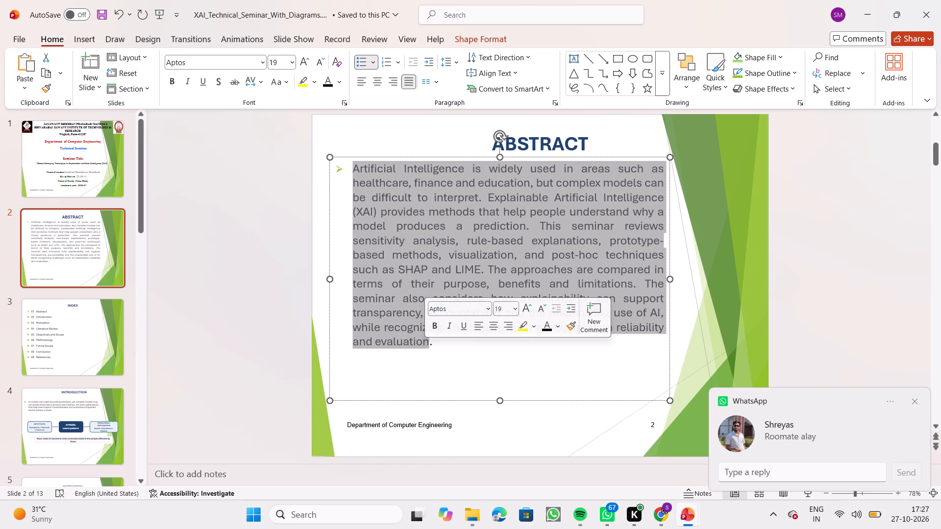
pyautogui.click(491, 310)
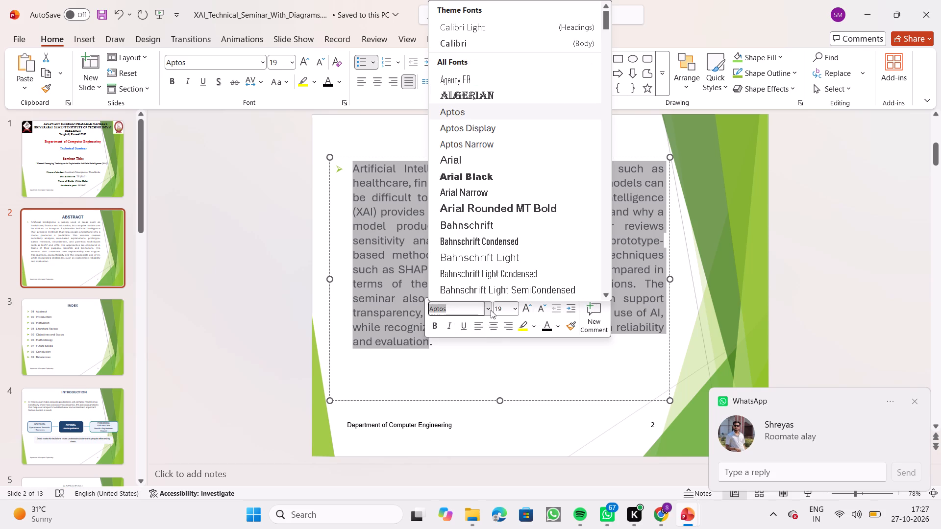
pyautogui.press('BackSpace')
pyautogui.write('times')
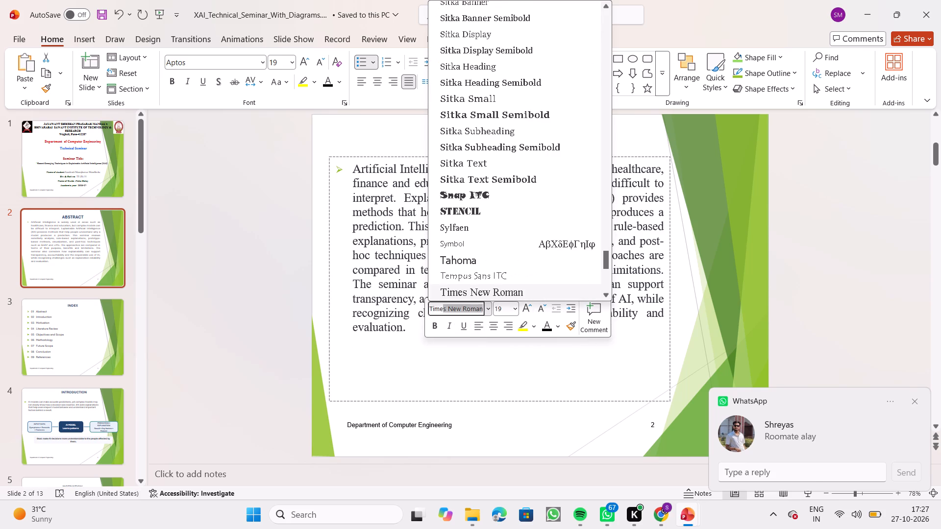
pyautogui.press('Return')
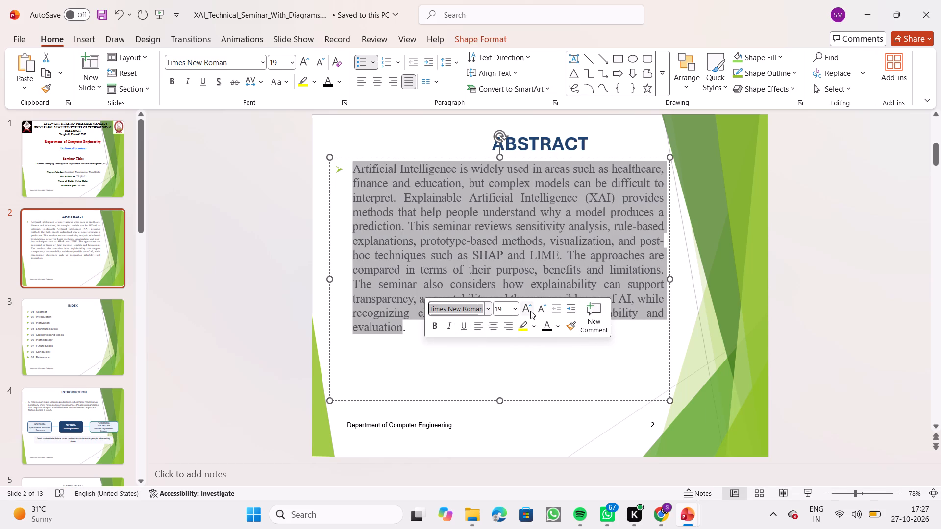
pyautogui.click(245, 308)
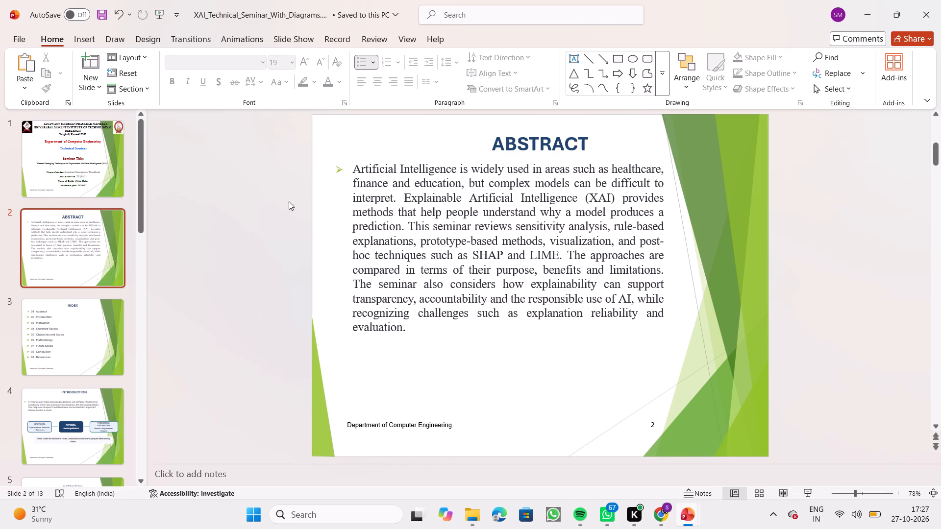
# Move the abstract text box on slide 2 slightly down, away from the heading.
pyautogui.click(373, 173)
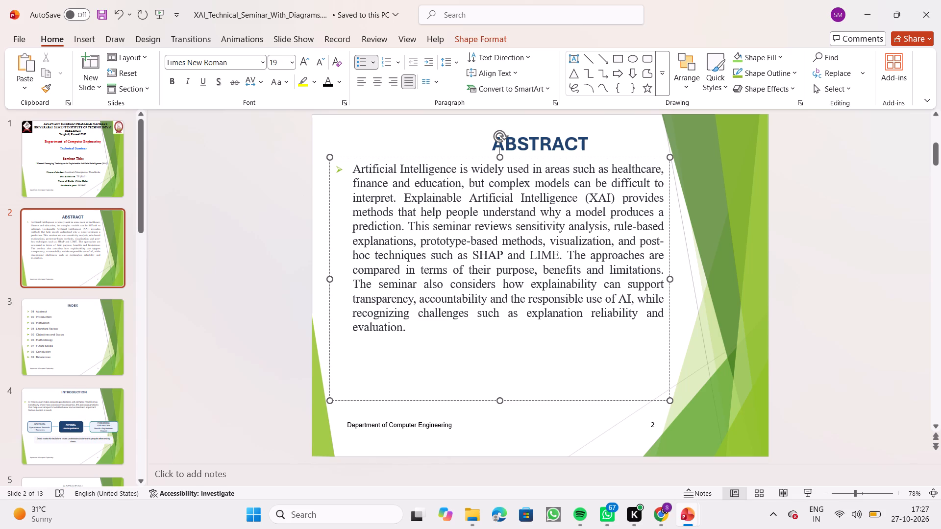
pyautogui.moveTo(412, 157); pyautogui.dragTo(412, 175)
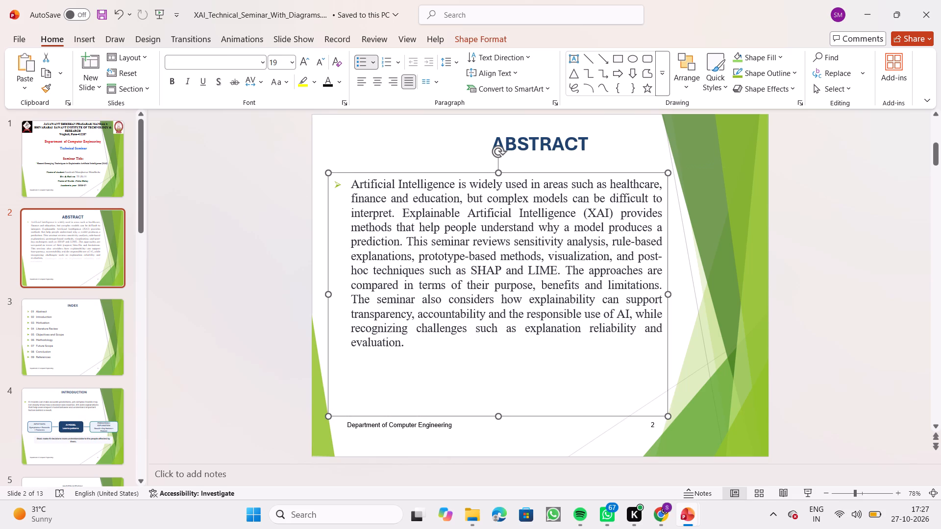
# Change the font of the INDEX heading on slide 3 to Times New Roman.
pyautogui.click(104, 320)
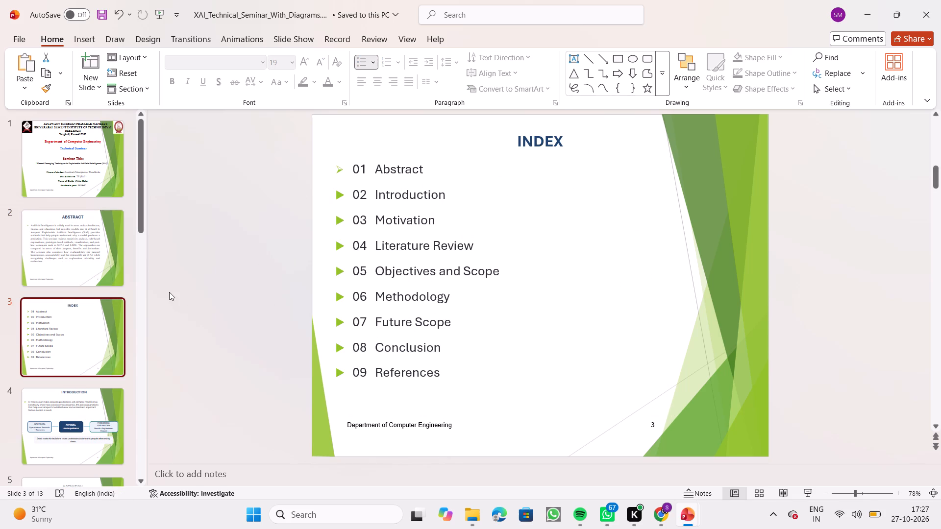
pyautogui.click(68, 405)
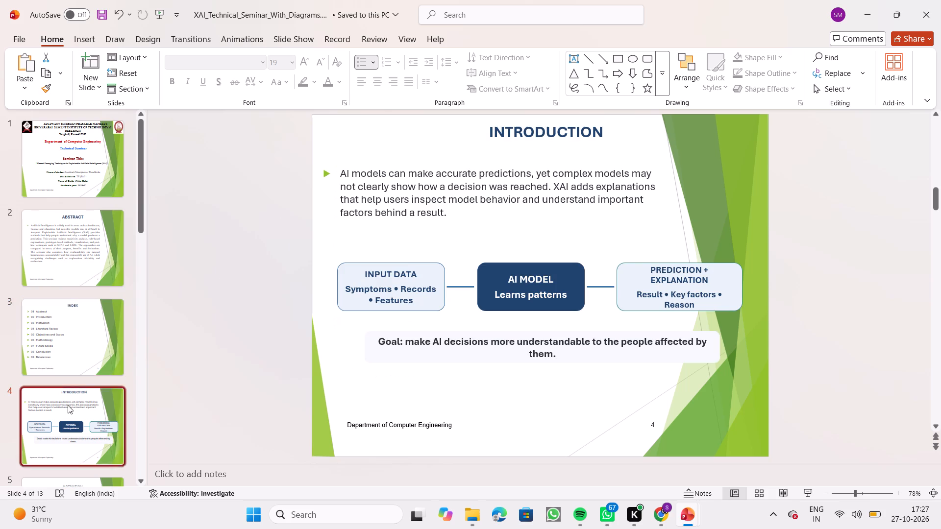
pyautogui.click(99, 321)
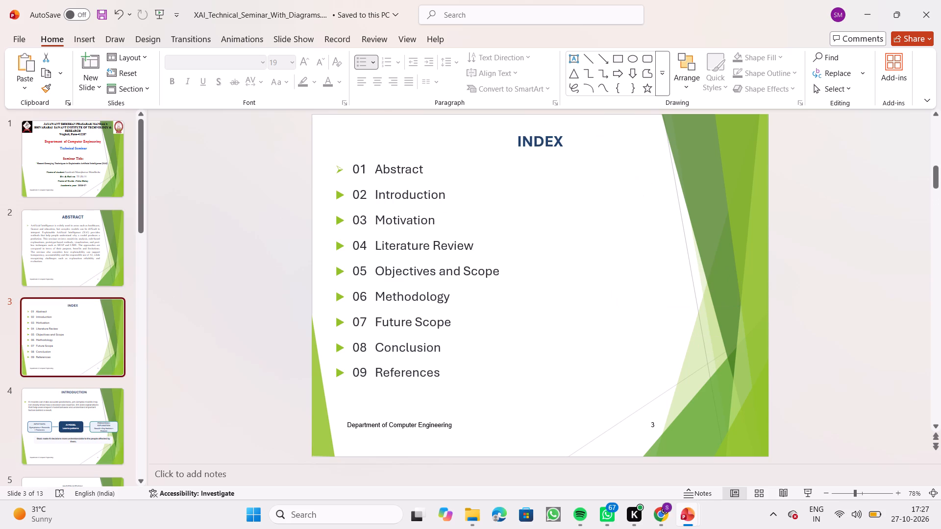
pyautogui.moveTo(515, 139); pyautogui.dragTo(558, 143)
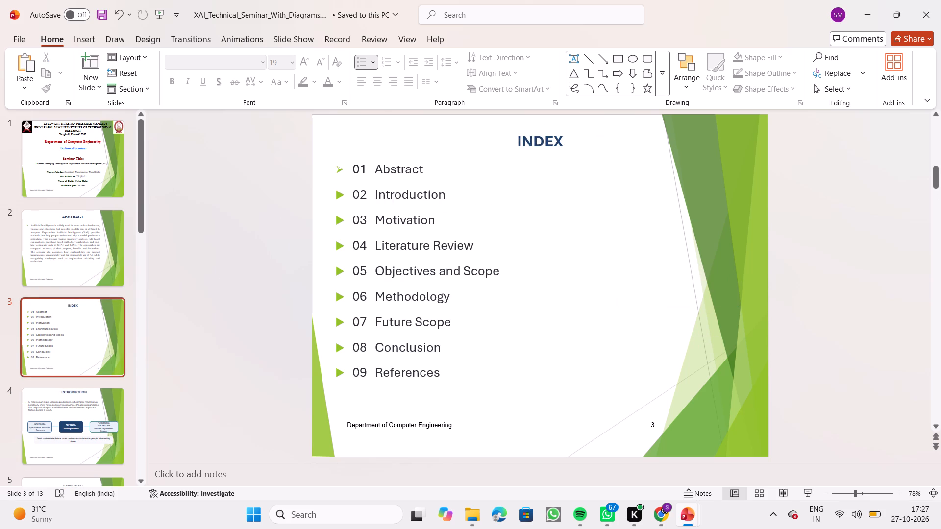
pyautogui.click(553, 143)
pyautogui.moveTo(514, 141); pyautogui.dragTo(628, 250)
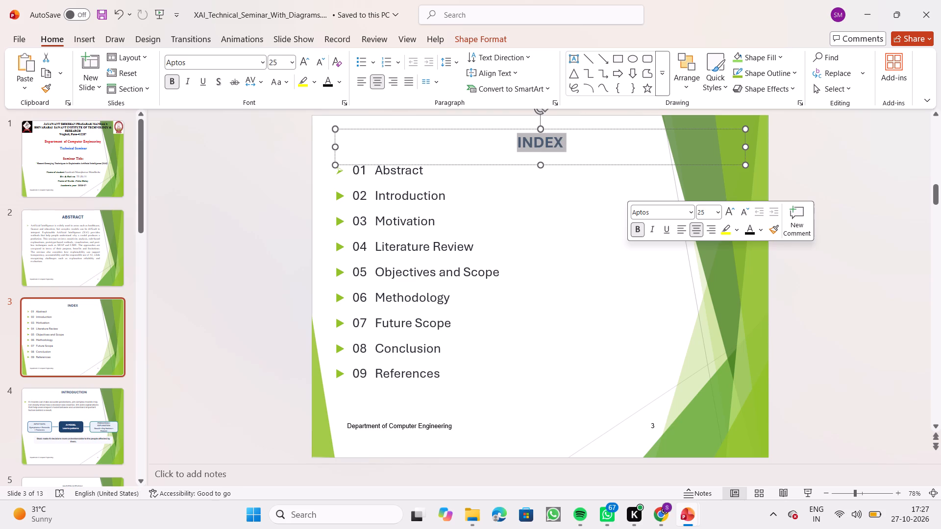
pyautogui.click(692, 210)
pyautogui.press('BackSpace')
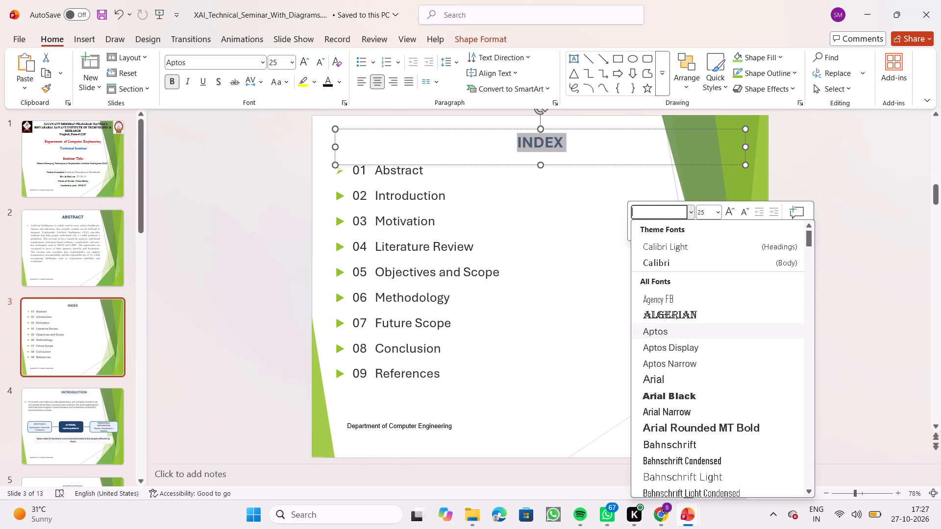
pyautogui.write('times')
pyautogui.press('Return')
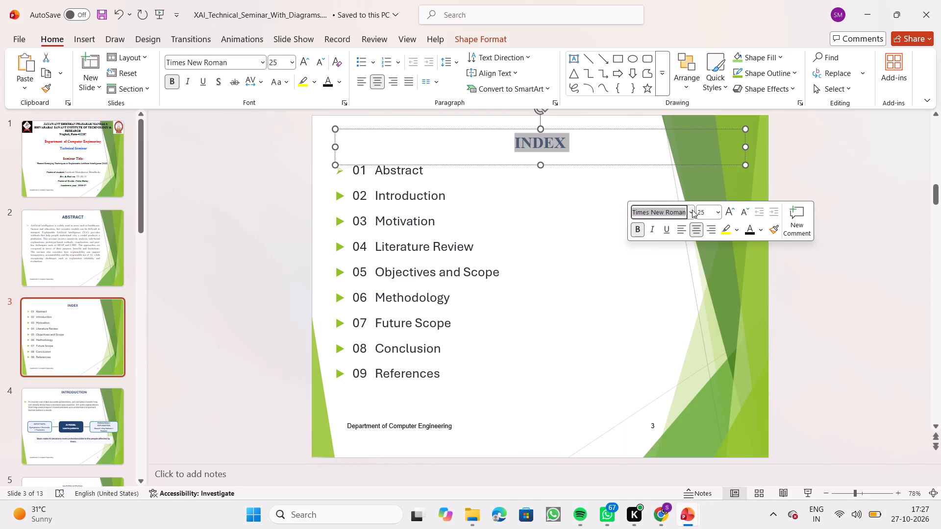
# Change the font of all nine index entries on slide 3, from Abstract to References, to Times New Roman.
pyautogui.moveTo(370, 170); pyautogui.dragTo(443, 281)
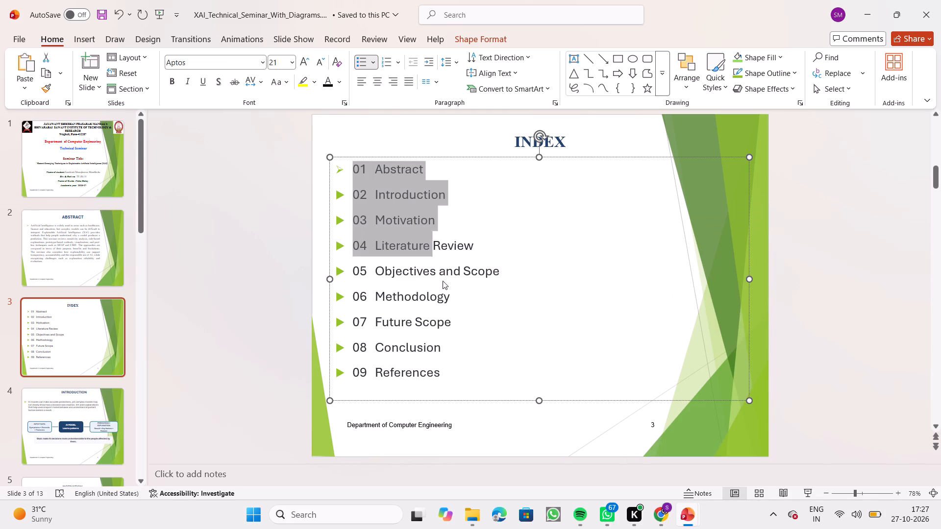
pyautogui.moveTo(443, 281); pyautogui.dragTo(462, 373)
pyautogui.click(526, 337)
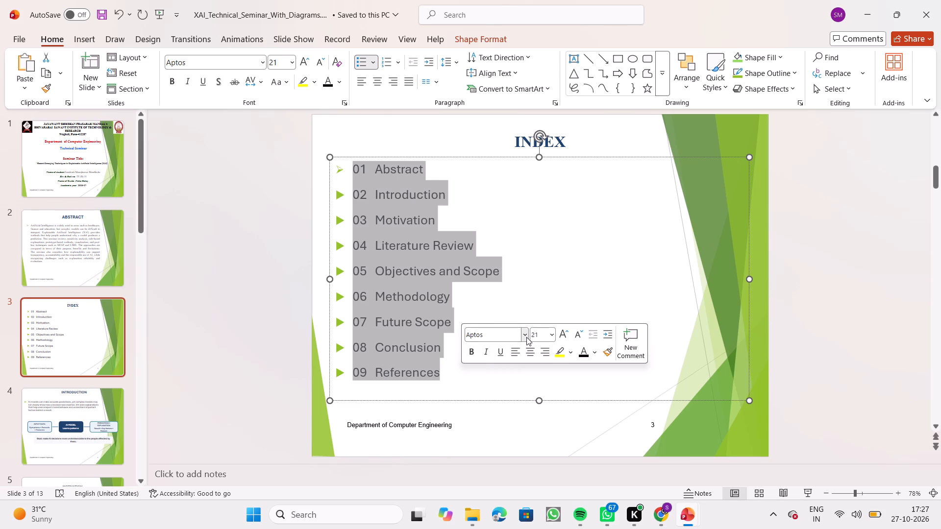
pyautogui.press('BackSpace')
pyautogui.write('times')
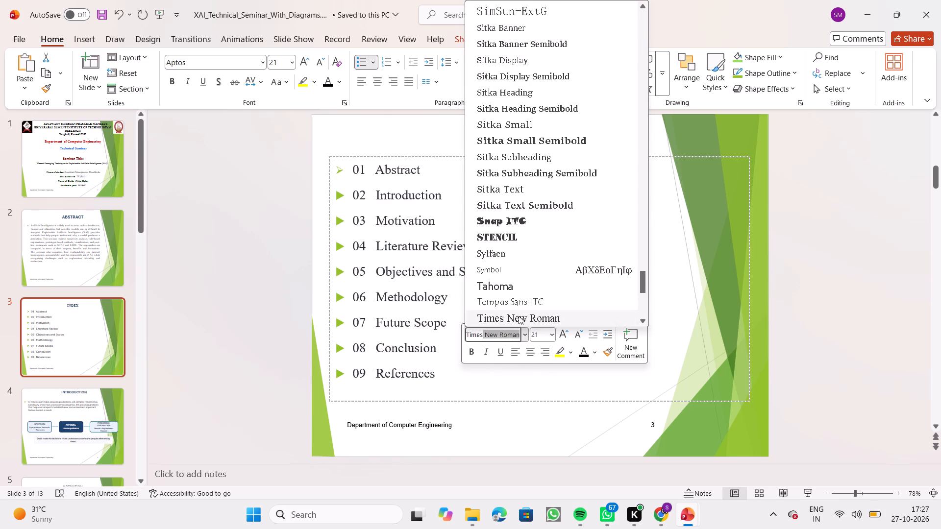
pyautogui.press('Return')
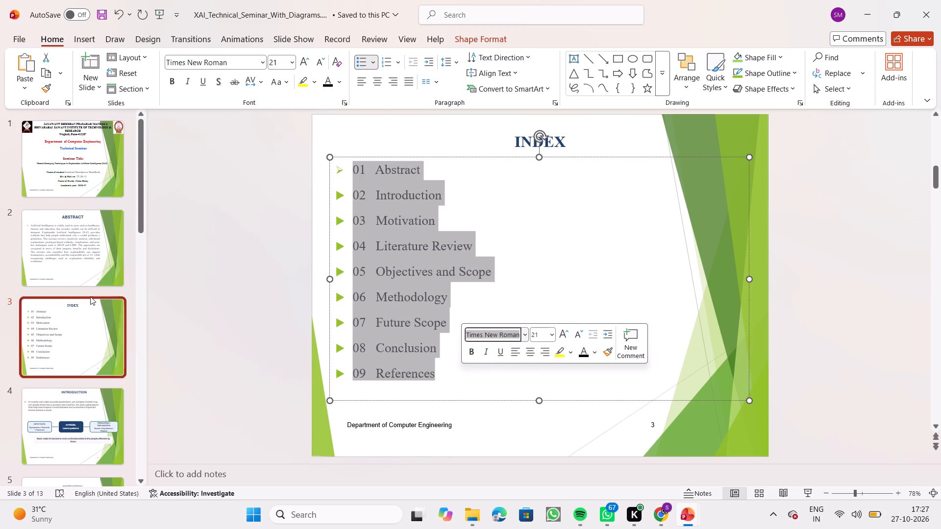
# Select the whole INTRODUCTION heading on slide 4 and open its font name for editing.
pyautogui.click(71, 405)
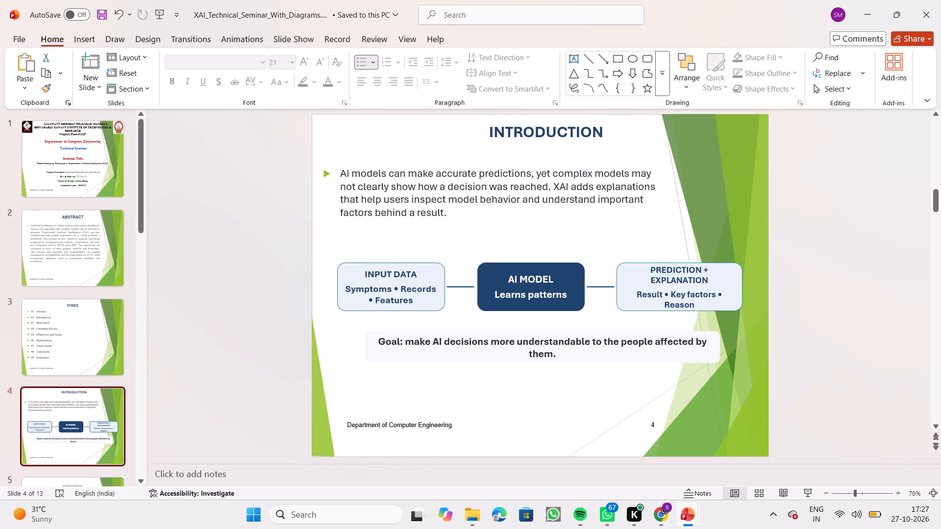
pyautogui.click(483, 131)
pyautogui.click(494, 129)
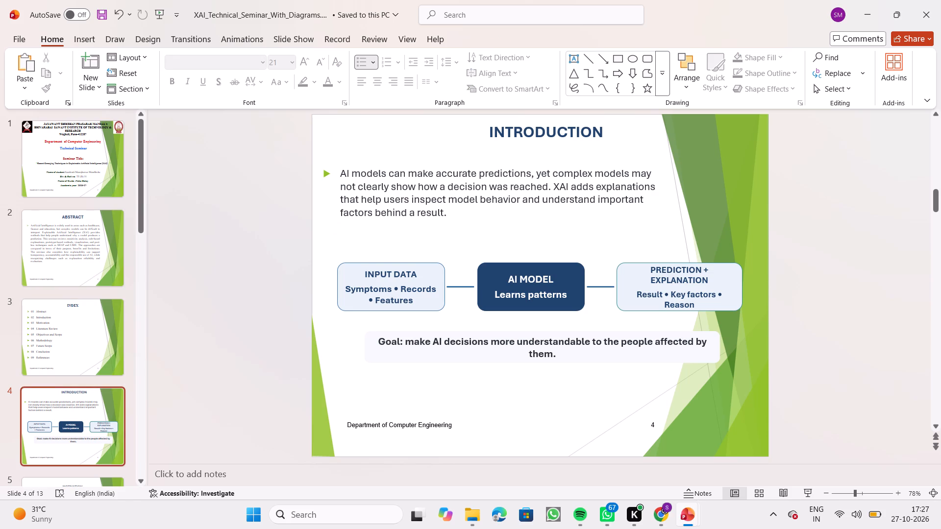
pyautogui.moveTo(488, 132); pyautogui.dragTo(592, 142)
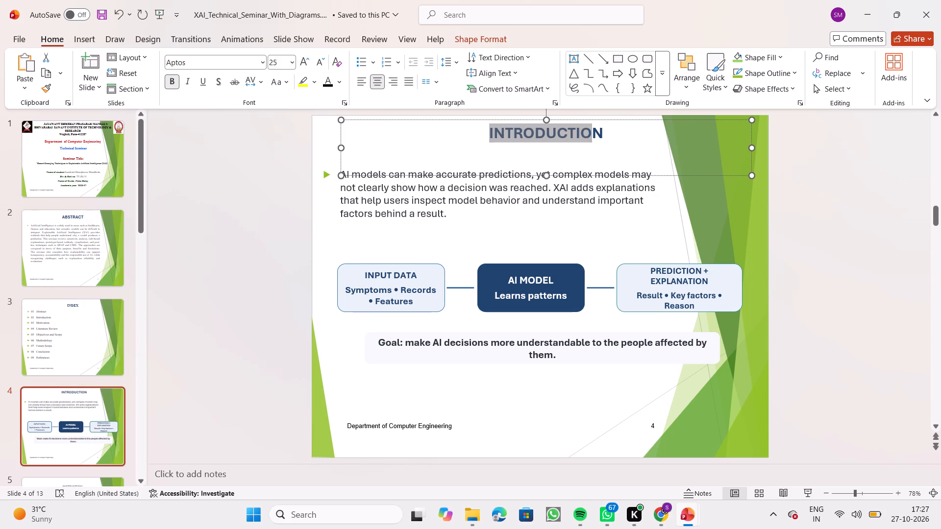
pyautogui.moveTo(592, 142); pyautogui.dragTo(603, 141)
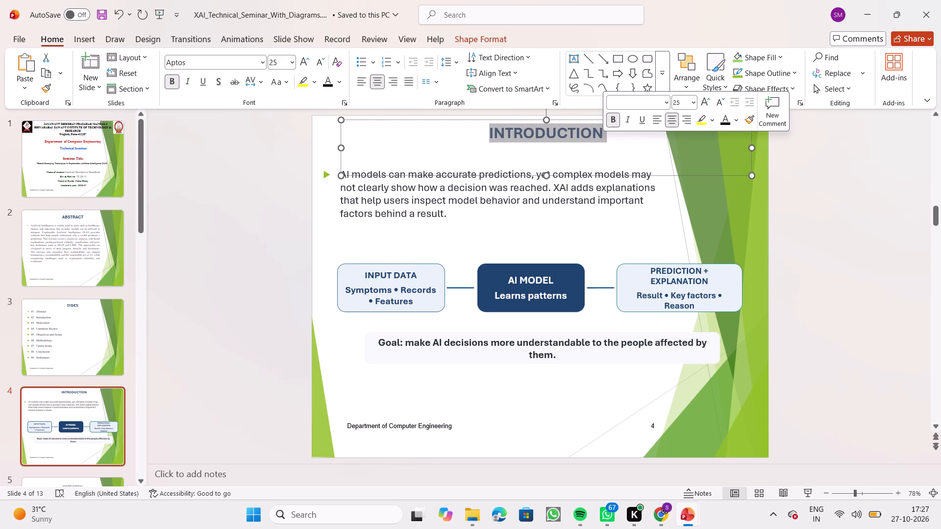
pyautogui.click(651, 104)
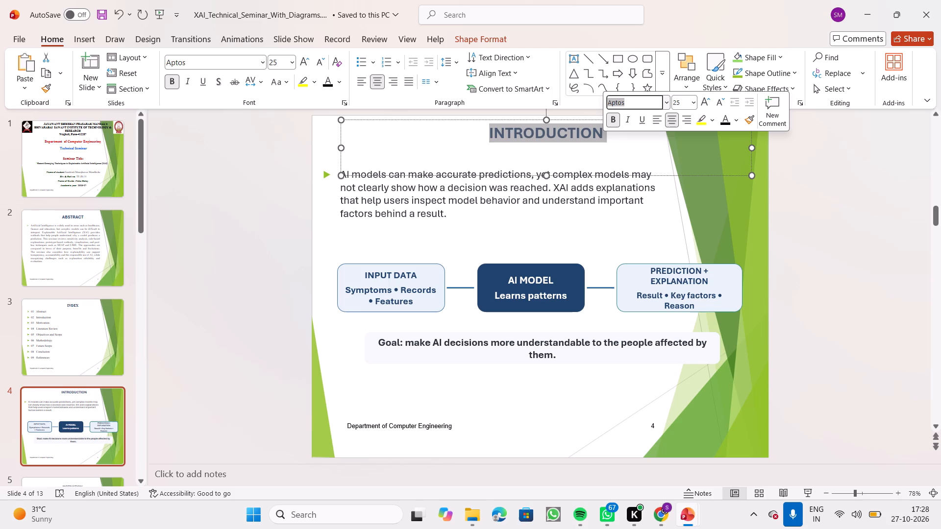
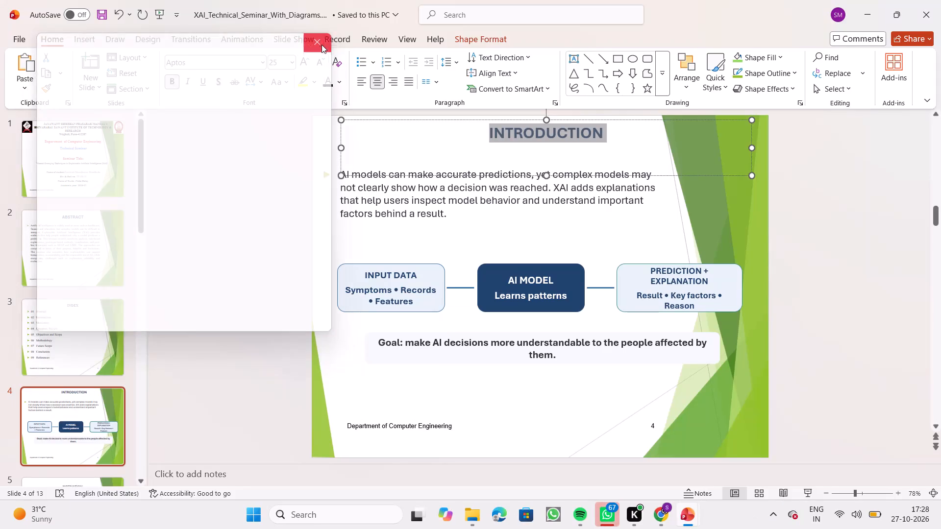
# Change the font of the INTRODUCTION heading on slide 4 to Times New Roman.
pyautogui.click(322, 45)
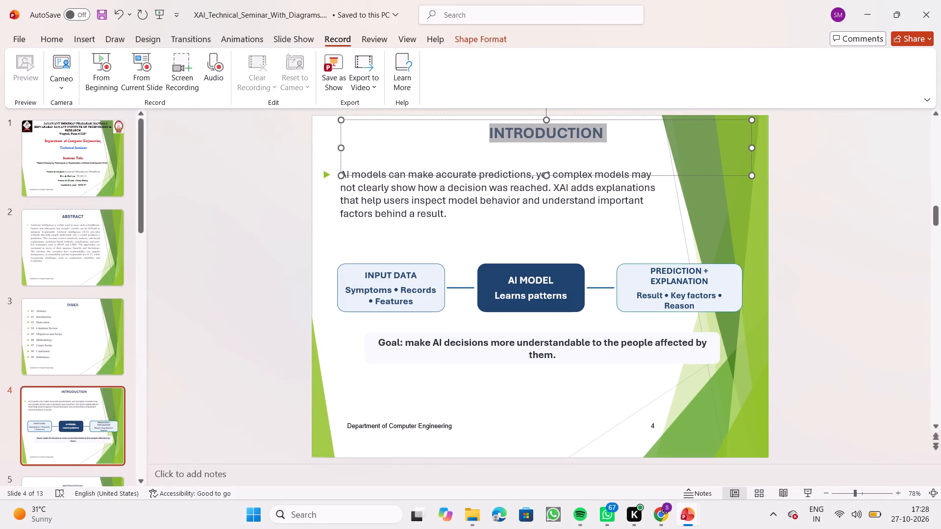
pyautogui.click(565, 154)
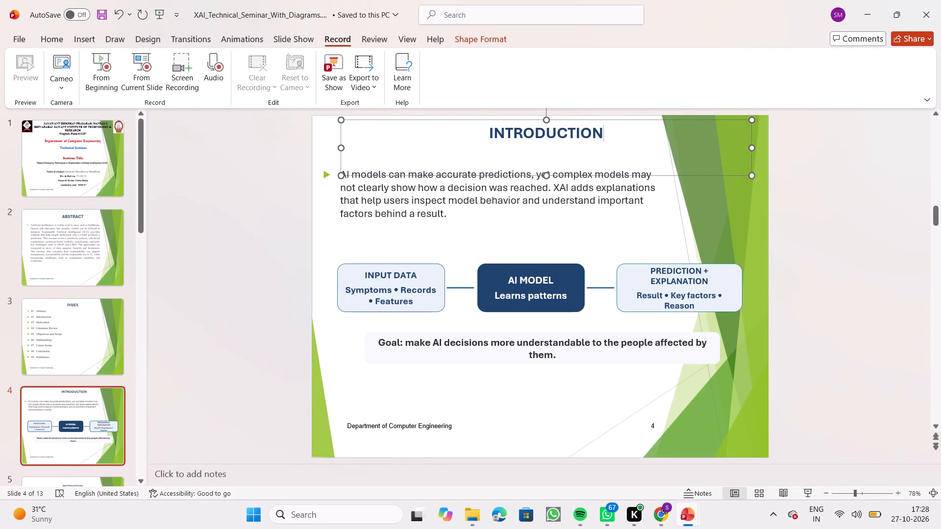
pyautogui.moveTo(483, 136); pyautogui.dragTo(607, 137)
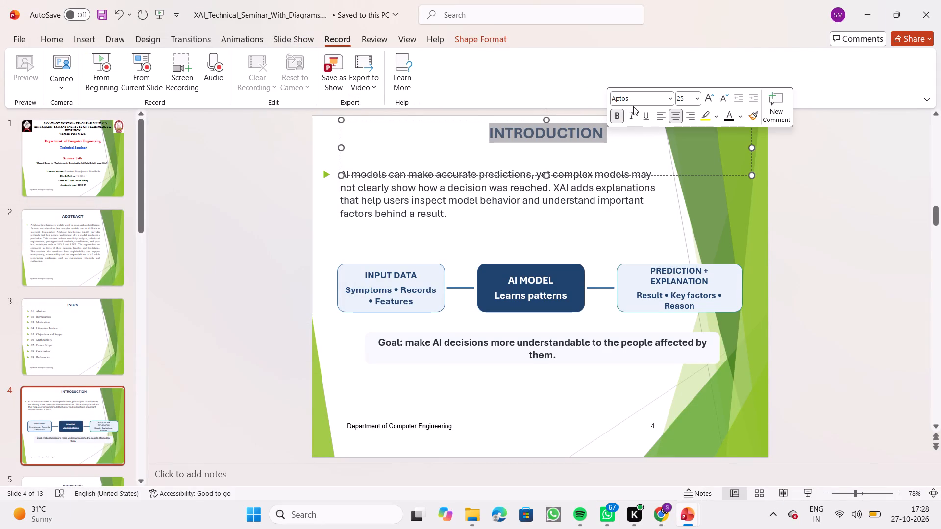
pyautogui.click(636, 100)
pyautogui.press('BackSpace')
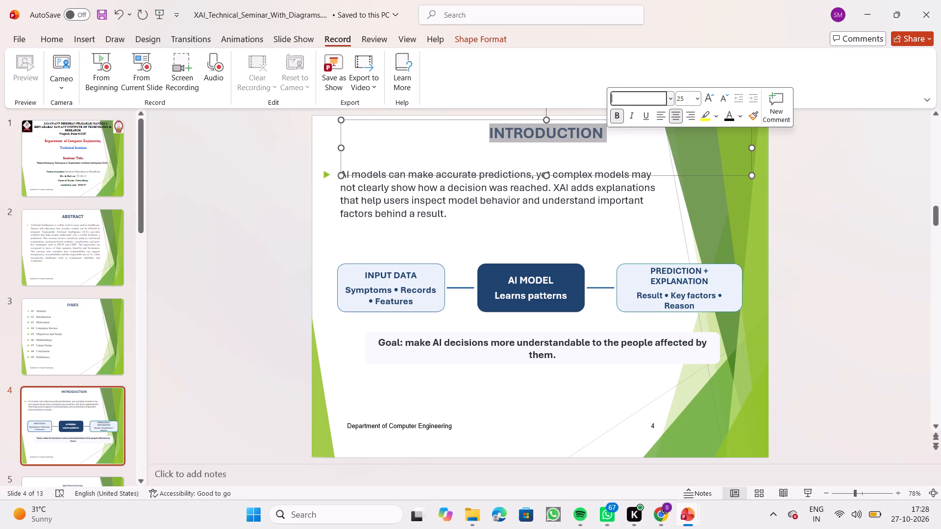
pyautogui.press('t')
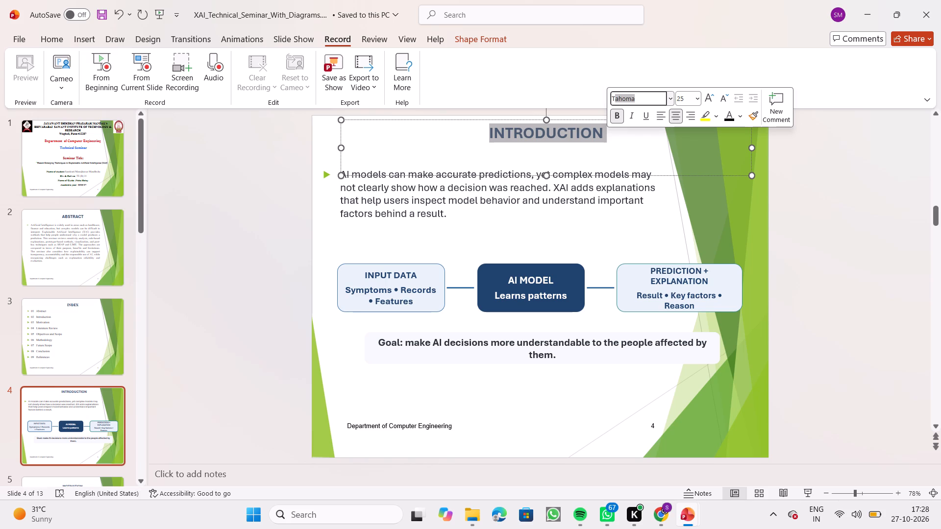
pyautogui.write('imes')
pyautogui.press('Return')
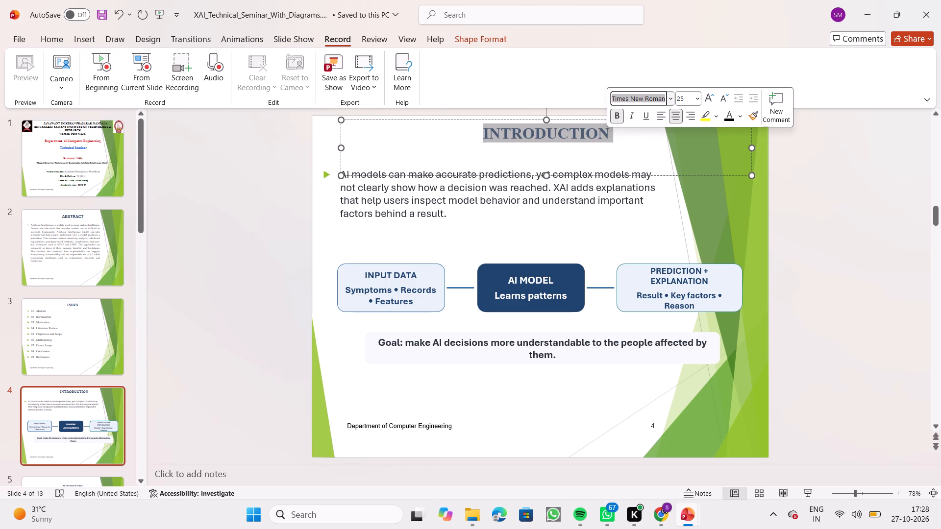
# Change the font of the introduction paragraph on slide 4, starting "AI models can make accurate predictions", to Times New Roman.
pyautogui.click(398, 207)
pyautogui.moveTo(340, 172); pyautogui.dragTo(462, 222)
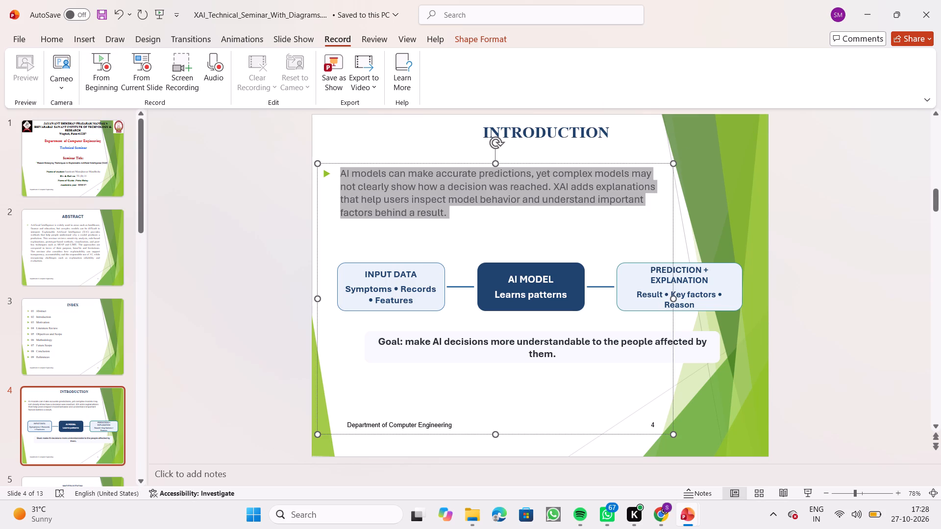
pyautogui.moveTo(462, 222); pyautogui.dragTo(463, 222)
pyautogui.click(528, 185)
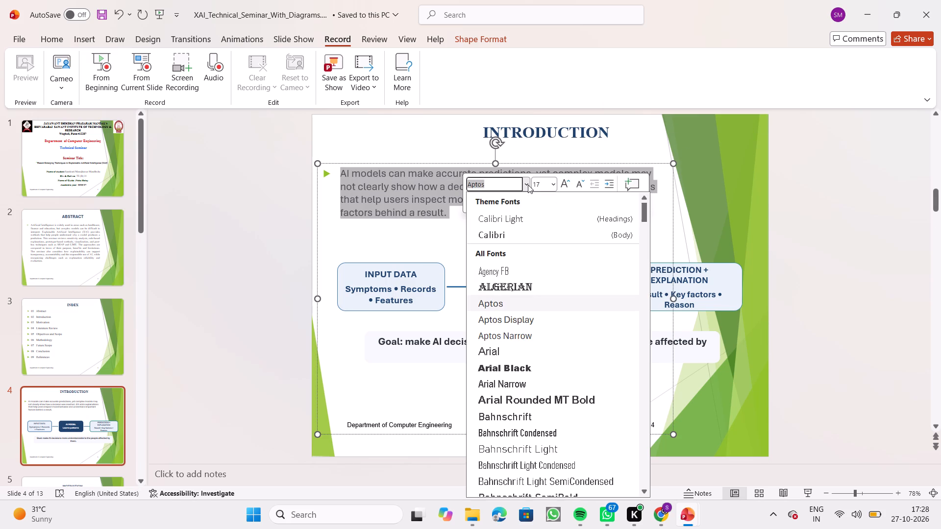
pyautogui.press('BackSpace')
pyautogui.write('tim')
pyautogui.press('Return')
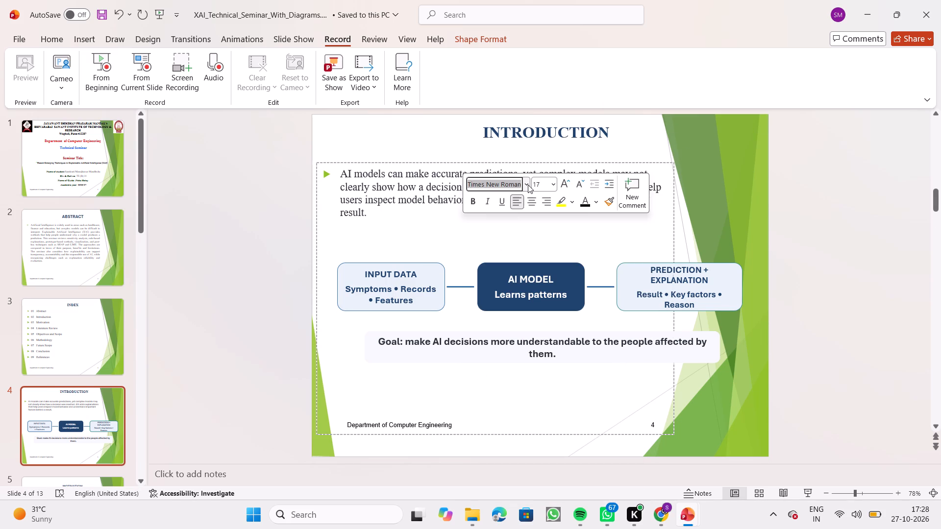
pyautogui.click(443, 238)
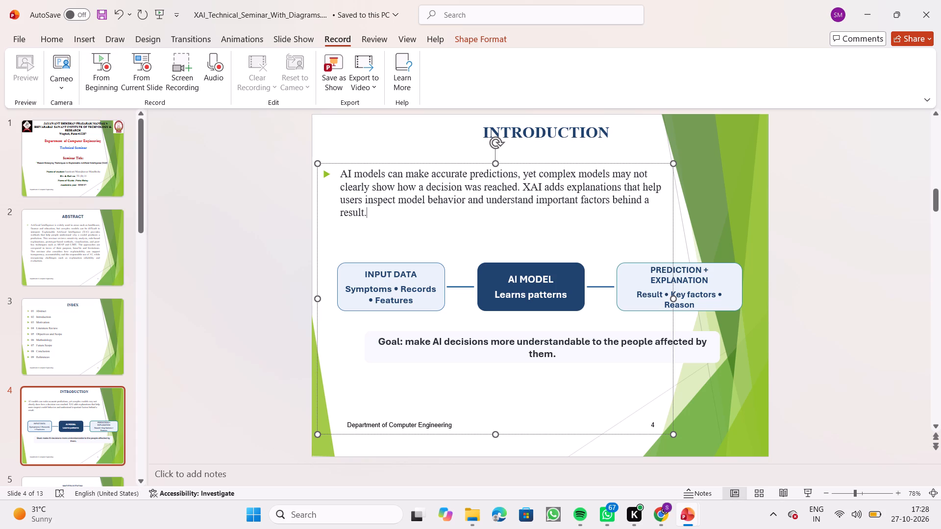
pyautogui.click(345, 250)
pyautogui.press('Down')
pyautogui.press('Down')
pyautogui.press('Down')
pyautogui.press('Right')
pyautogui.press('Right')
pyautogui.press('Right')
# Change the font of all text in the INPUT DATA box of the slide 4 diagram to Times New Roman.
pyautogui.moveTo(363, 275); pyautogui.dragTo(481, 308)
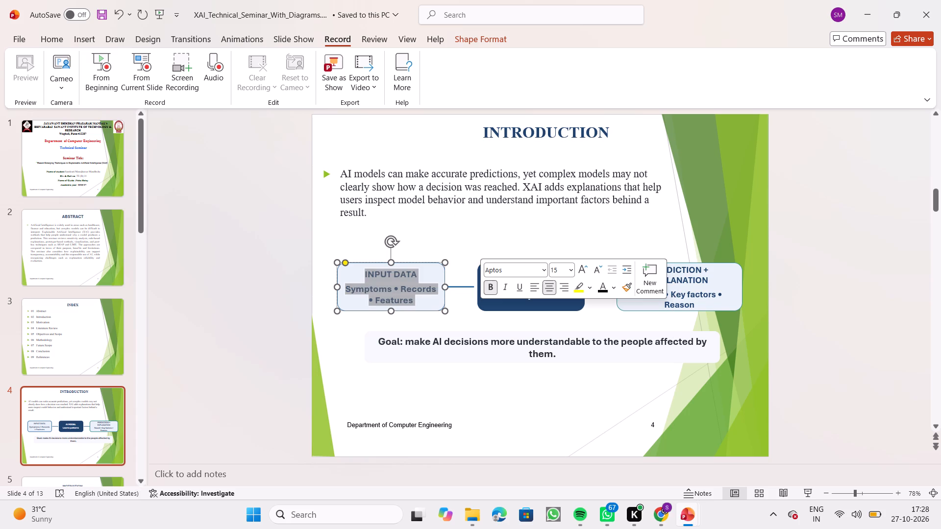
pyautogui.click(543, 266)
pyautogui.press('BackSpace')
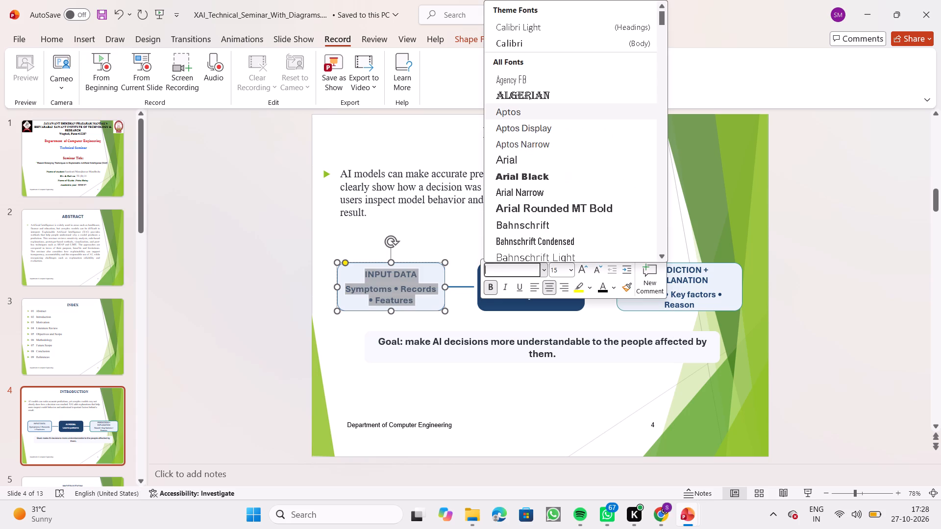
pyautogui.write('times')
pyautogui.press('Return')
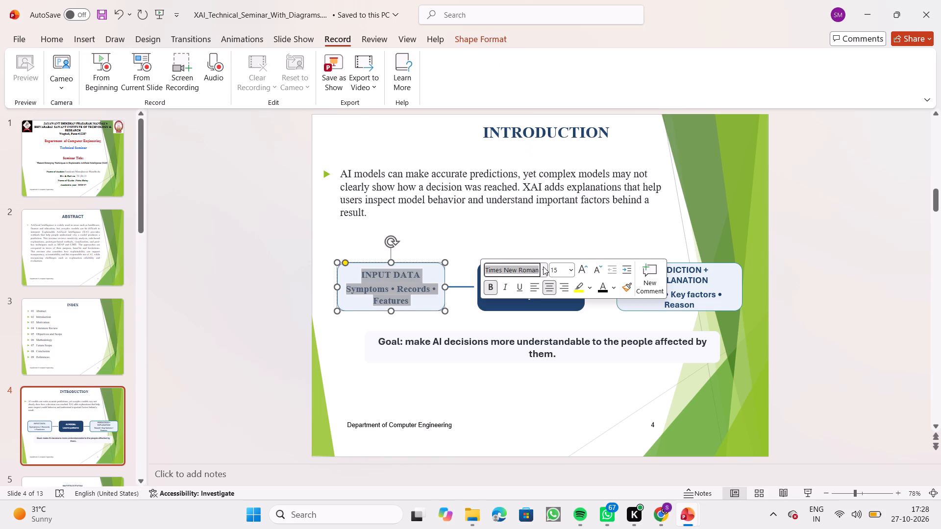
pyautogui.click(464, 327)
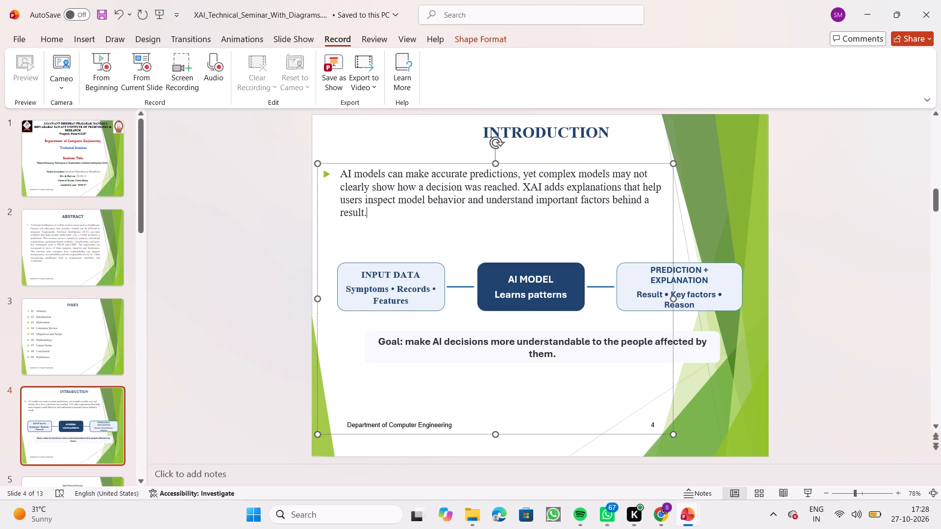
pyautogui.moveTo(506, 280); pyautogui.dragTo(568, 296)
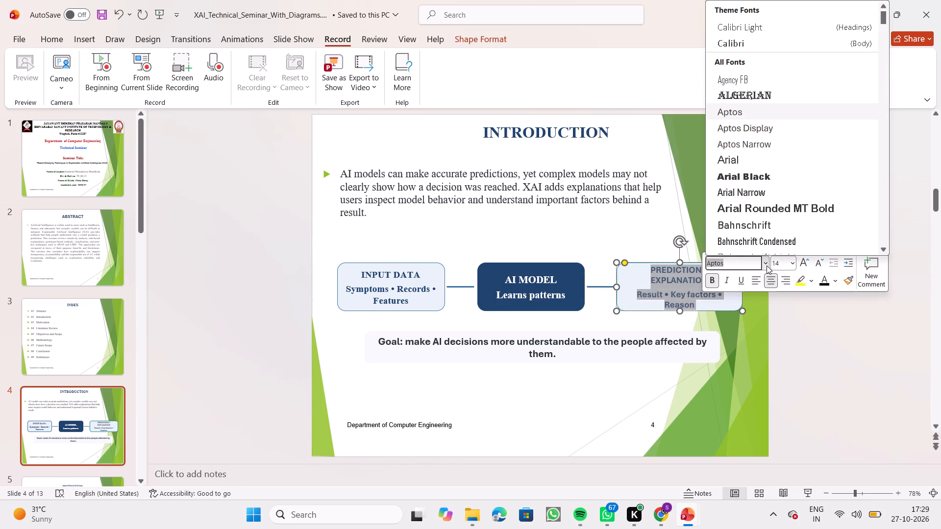
pyautogui.press('BackSpace')
pyautogui.write('times')
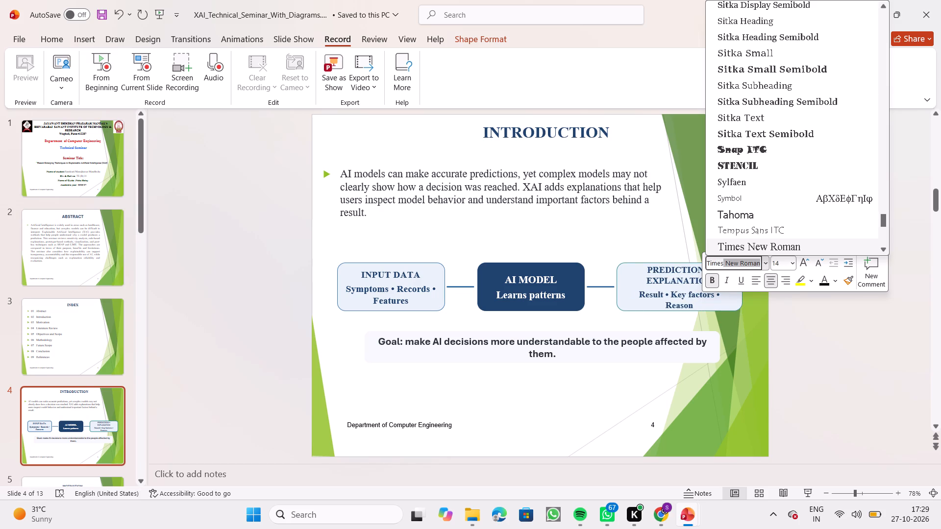
pyautogui.press('Return')
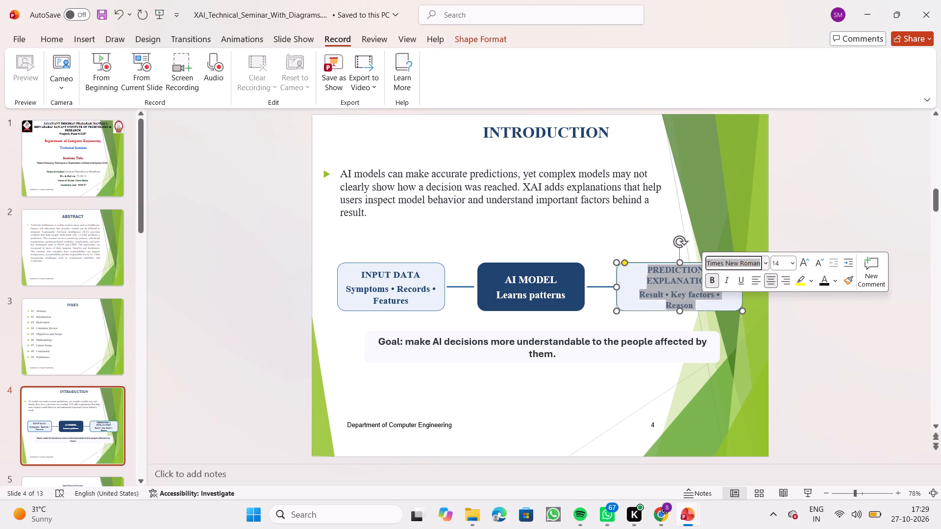
pyautogui.click(628, 329)
# Change the font of the four points in slide 5's first box, from "Improve transparency" to "Build user trust", to Times New Roman.
pyautogui.scroll(-1, 628, 329)
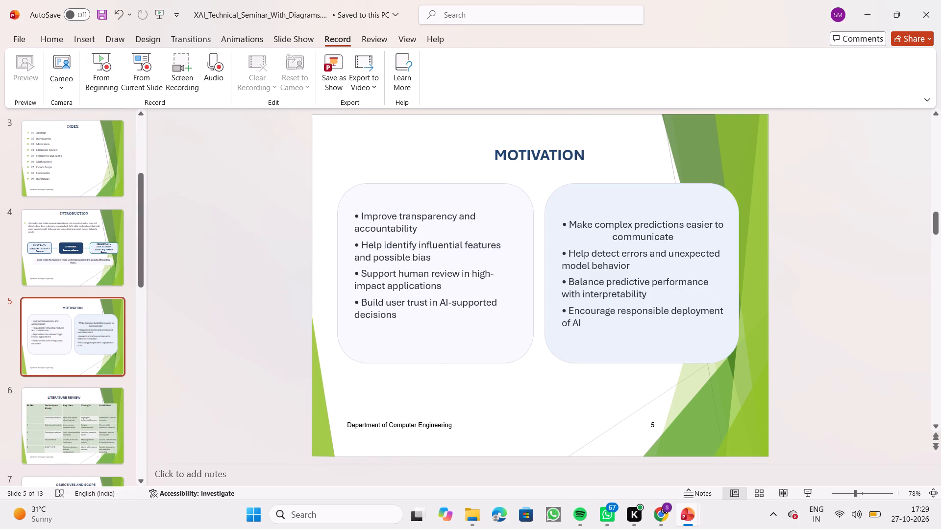
pyautogui.moveTo(364, 216); pyautogui.dragTo(450, 330)
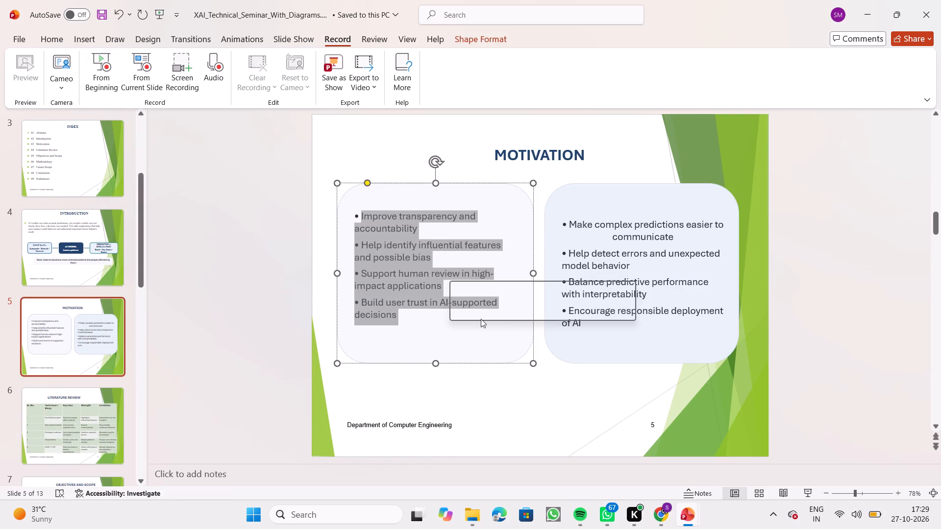
pyautogui.click(512, 293)
pyautogui.press('BackSpace')
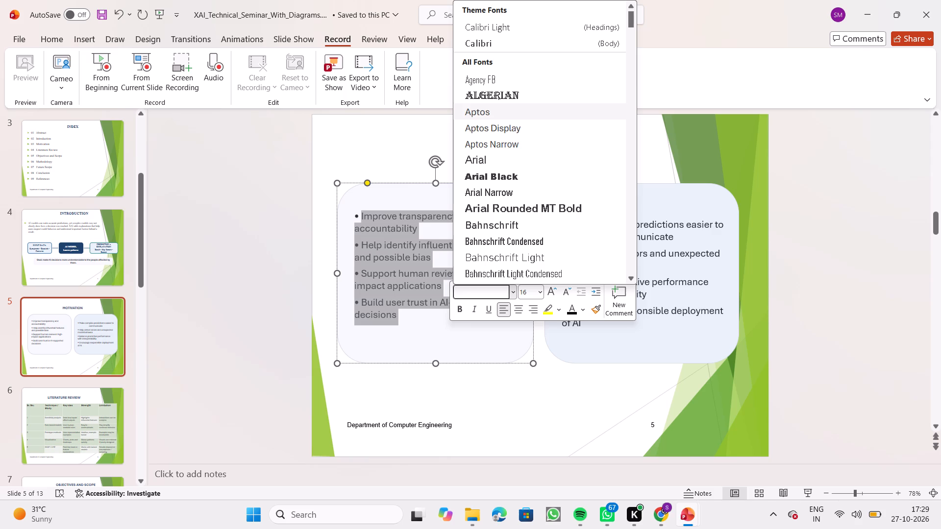
pyautogui.write('times')
pyautogui.press('Return')
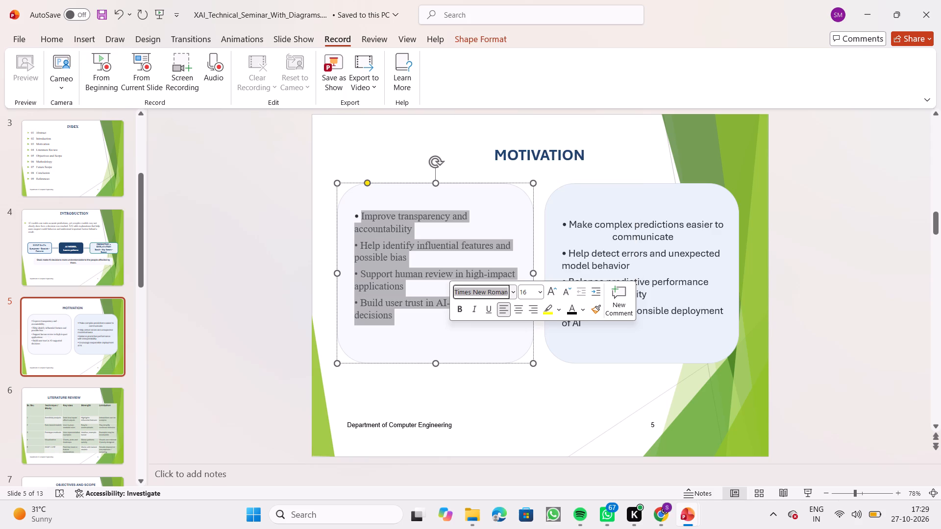
# Change the font of the four points in slide 5's second box, starting "Make complex predictions easier", to Times New Roman.
pyautogui.moveTo(568, 224); pyautogui.dragTo(631, 313)
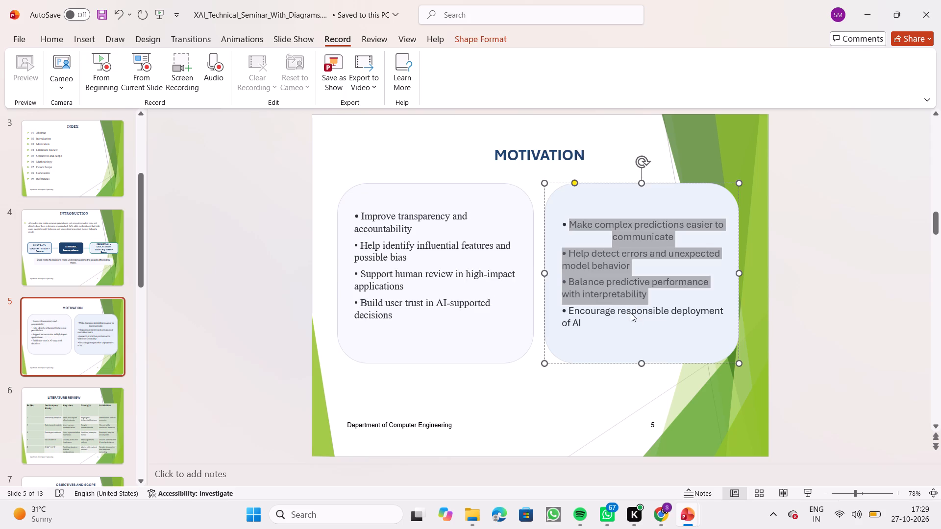
pyautogui.moveTo(631, 313); pyautogui.dragTo(630, 331)
pyautogui.click(695, 295)
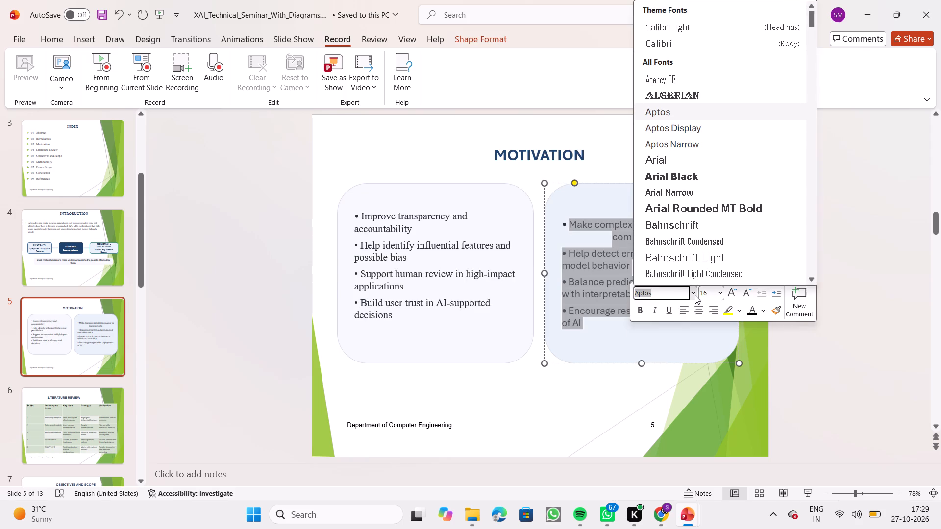
pyautogui.press('BackSpace')
pyautogui.write('times')
pyautogui.press('Return')
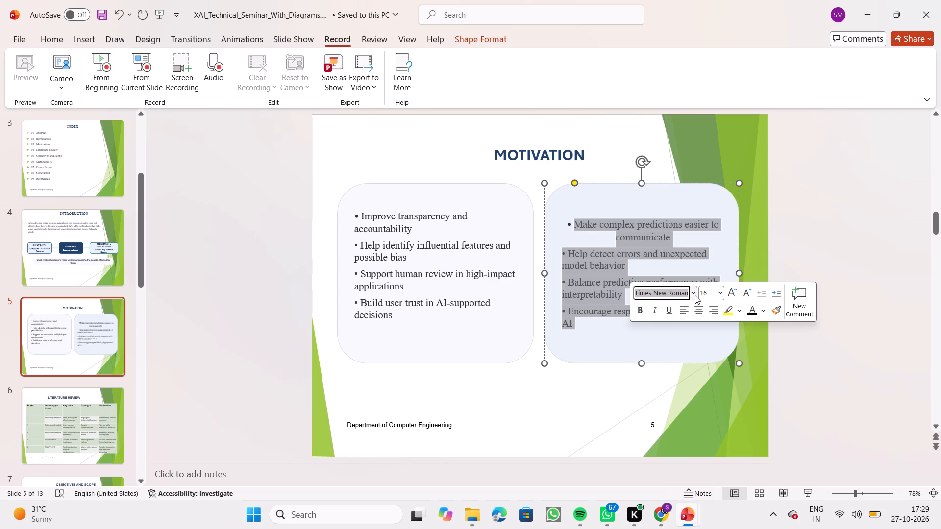
# Change the font of the MOTIVATION heading on slide 5 to Times New Roman.
pyautogui.click(561, 155)
pyautogui.moveTo(585, 154); pyautogui.dragTo(582, 154)
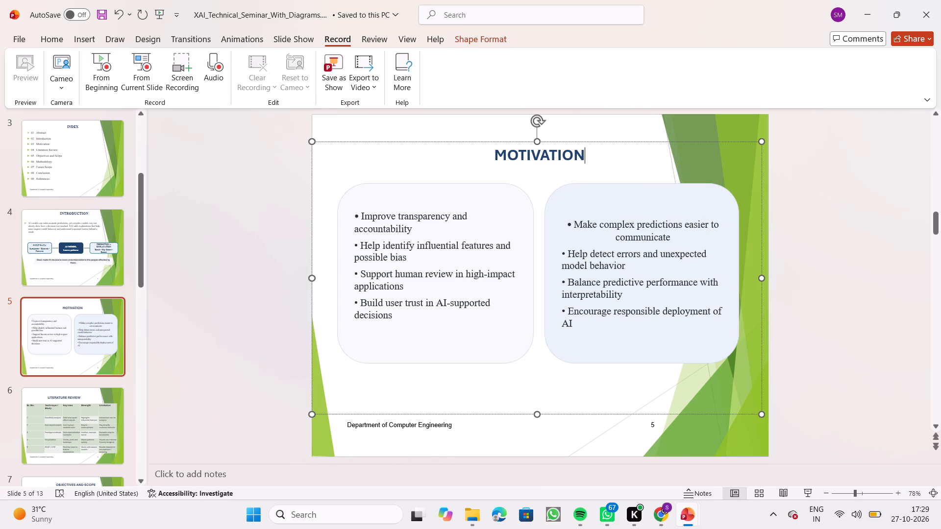
pyautogui.moveTo(582, 154); pyautogui.dragTo(498, 153)
pyautogui.click(538, 118)
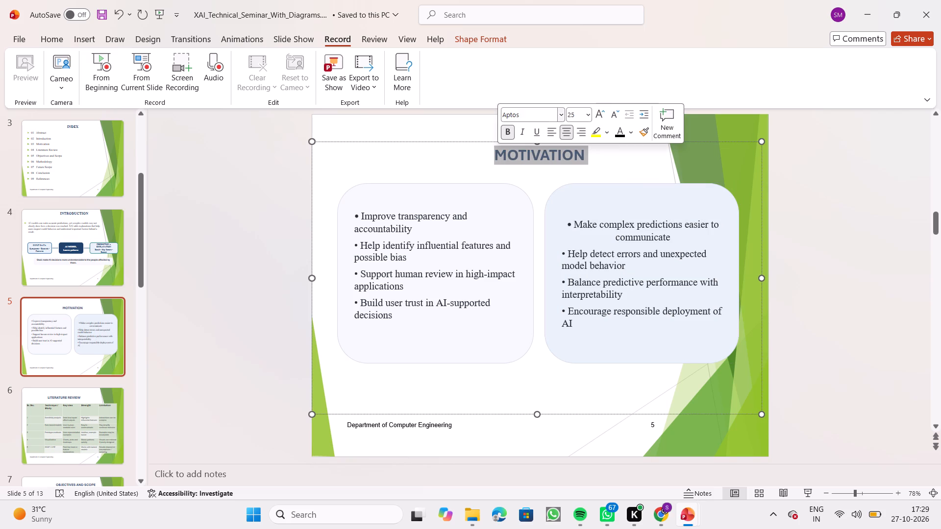
pyautogui.press('BackSpace')
pyautogui.write('times')
pyautogui.press('Return')
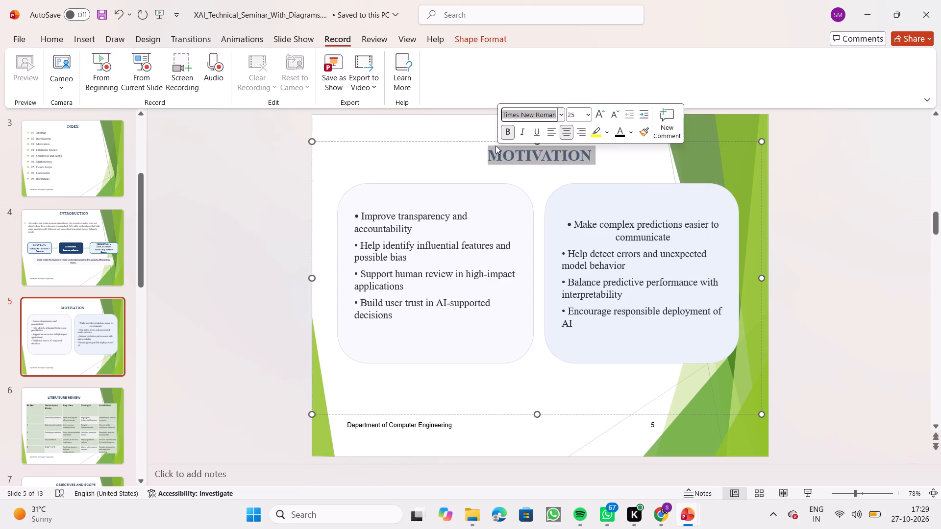
# Change the font of the LITERATURE REVIEW heading on slide 6 to Times New Roman.
pyautogui.click(275, 158)
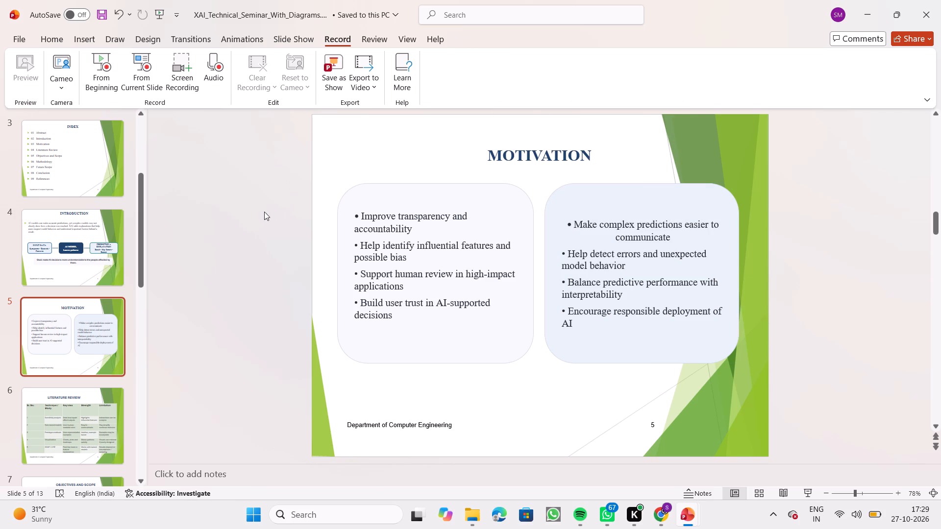
pyautogui.click(67, 400)
pyautogui.click(76, 433)
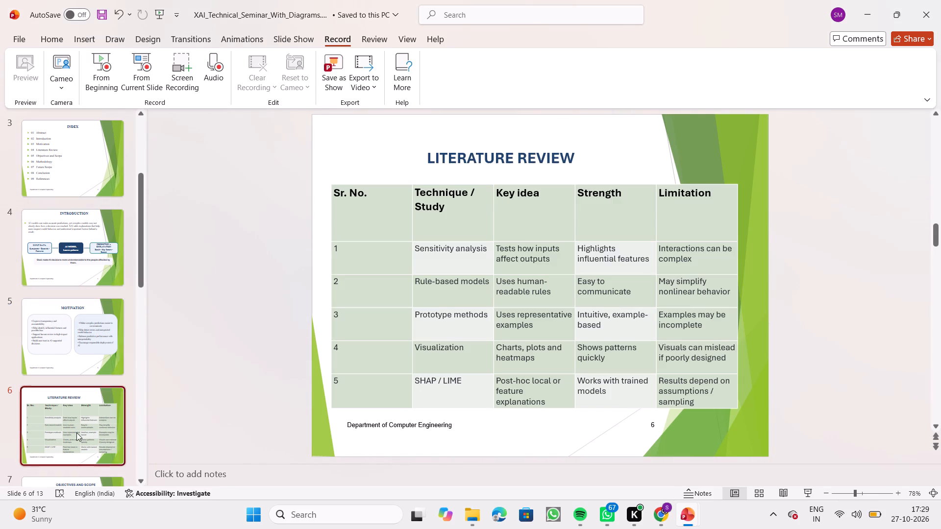
pyautogui.click(439, 161)
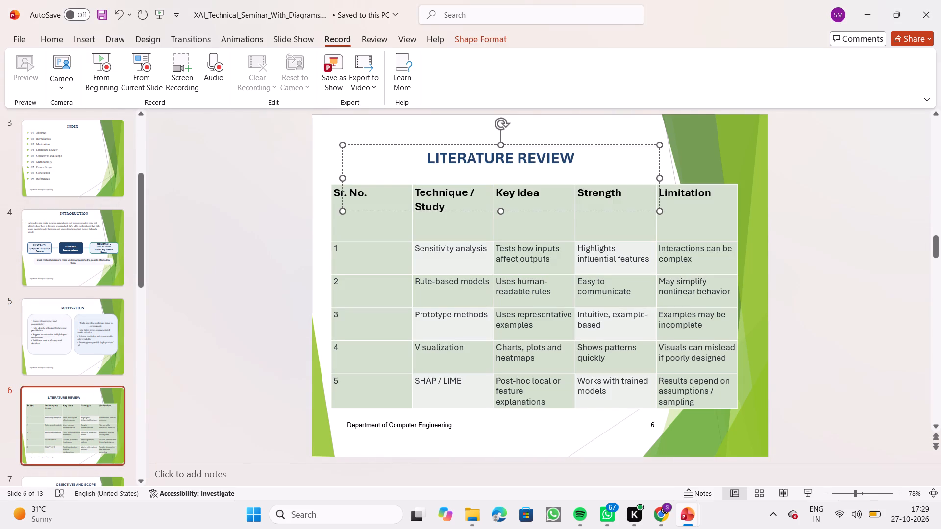
pyautogui.moveTo(427, 158); pyautogui.dragTo(596, 155)
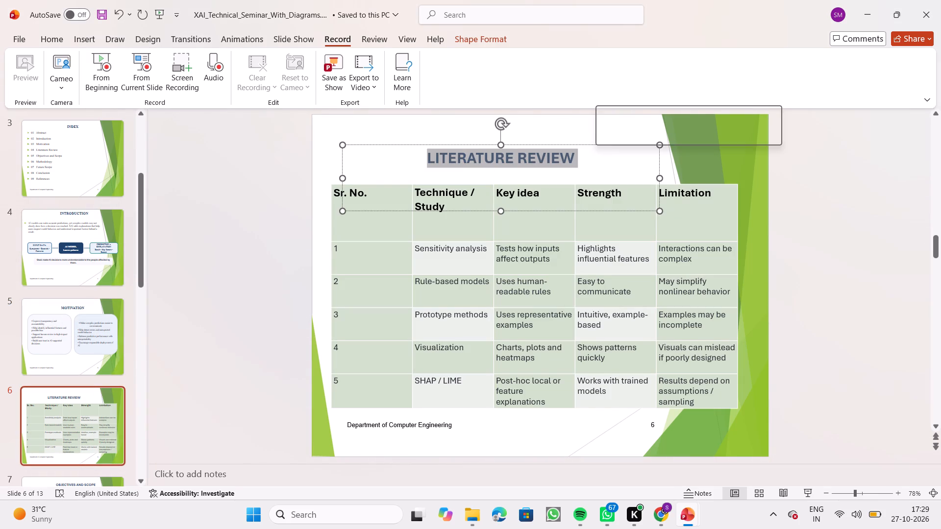
pyautogui.click(654, 116)
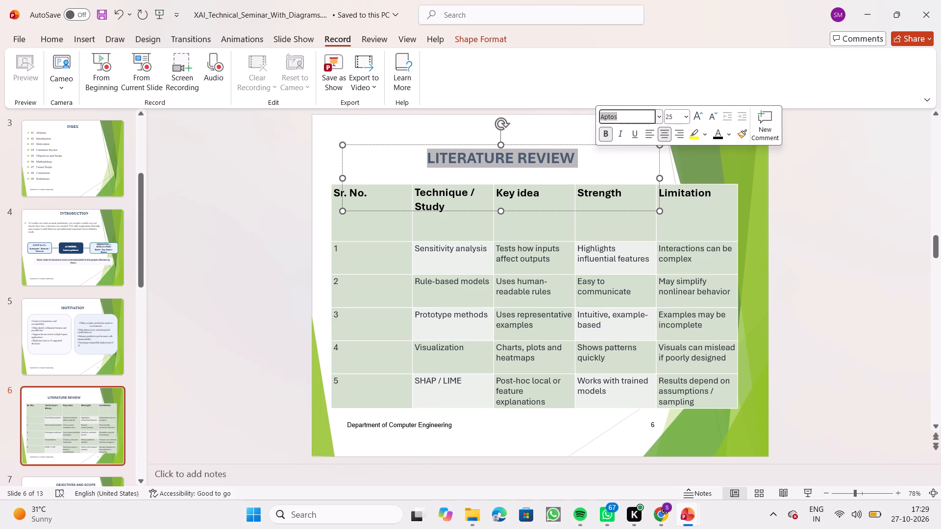
pyautogui.press('BackSpace')
pyautogui.write('times')
pyautogui.press('Return')
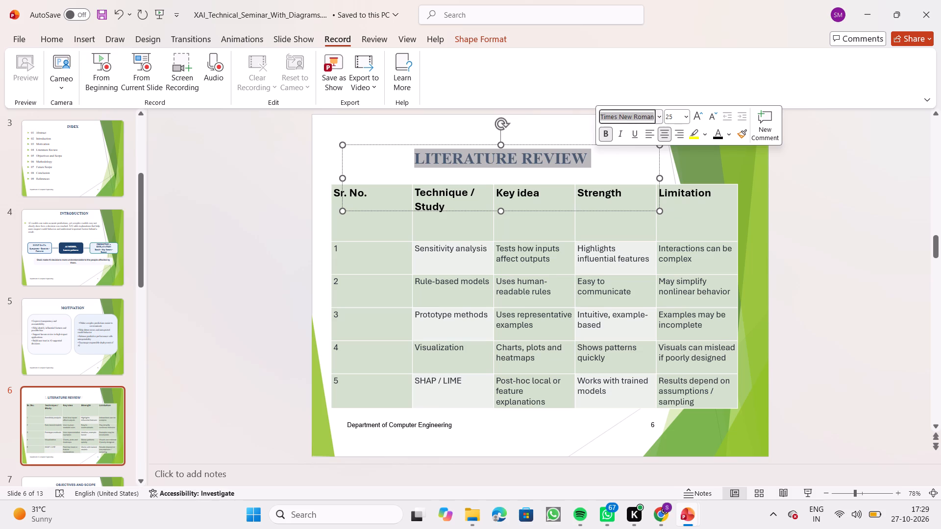
# Change the font of all text in slide 6's literature review table, header row included, to Times New Roman.
pyautogui.moveTo(419, 252); pyautogui.dragTo(427, 251)
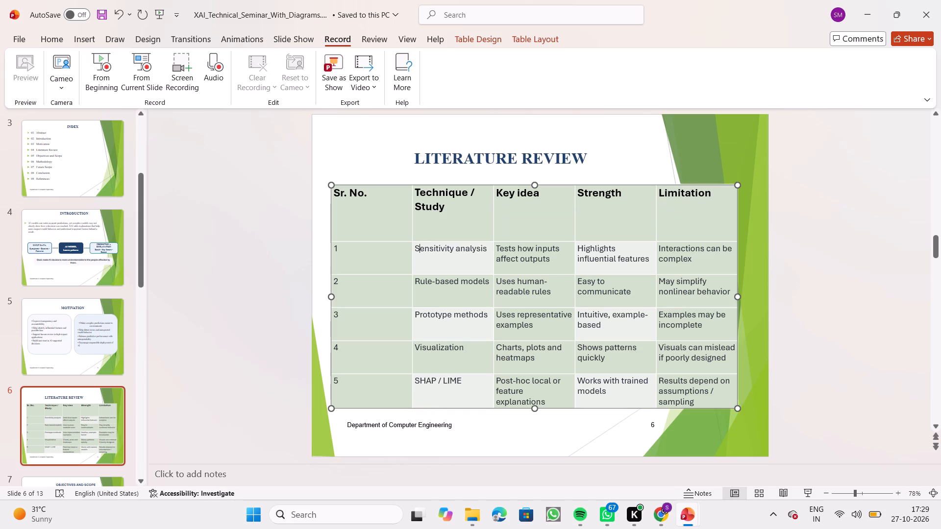
pyautogui.moveTo(427, 251); pyautogui.dragTo(549, 360)
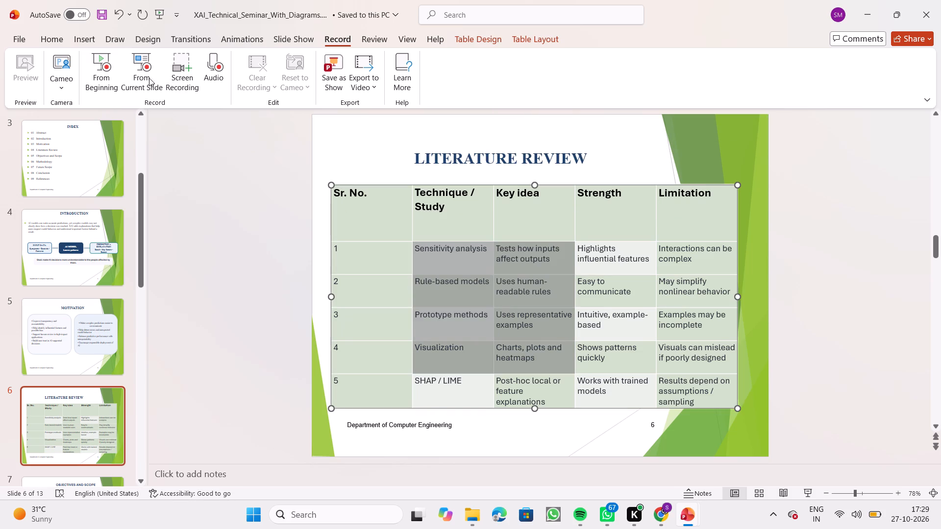
pyautogui.click(60, 38)
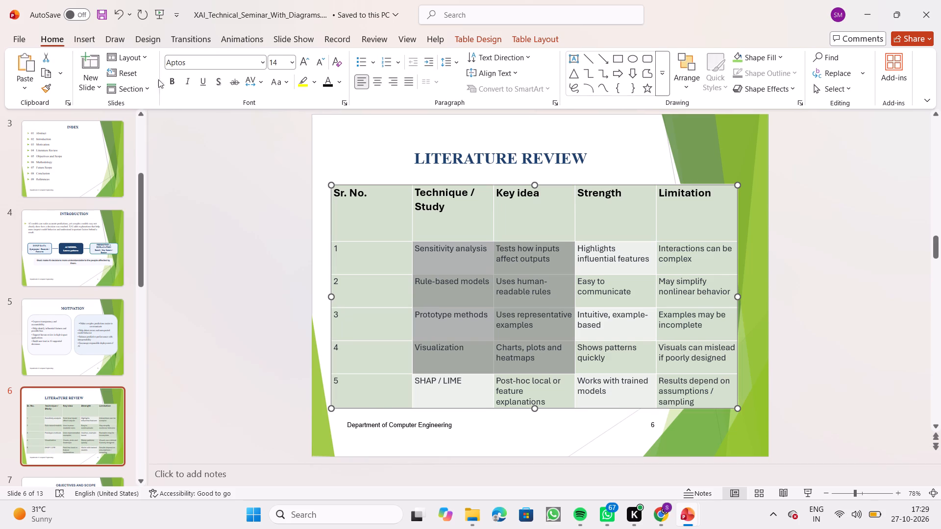
pyautogui.click(283, 181)
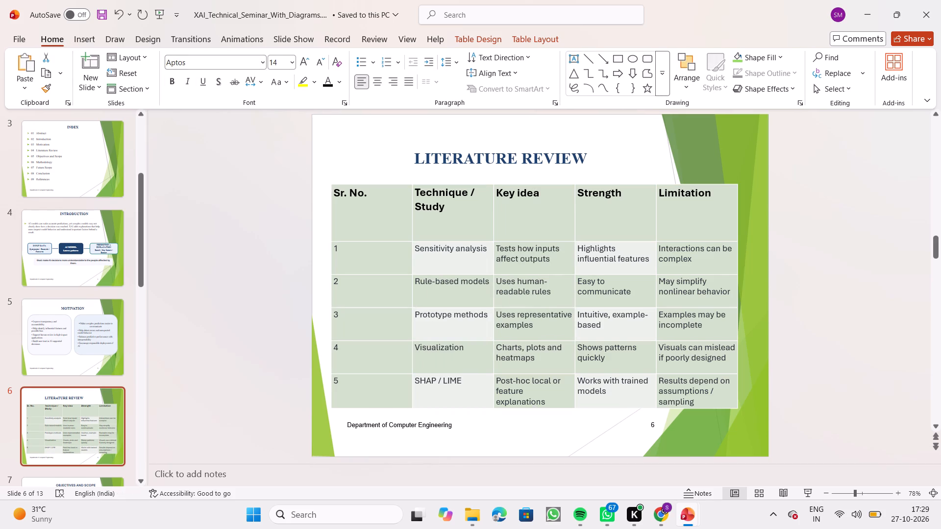
pyautogui.moveTo(339, 193); pyautogui.dragTo(674, 383)
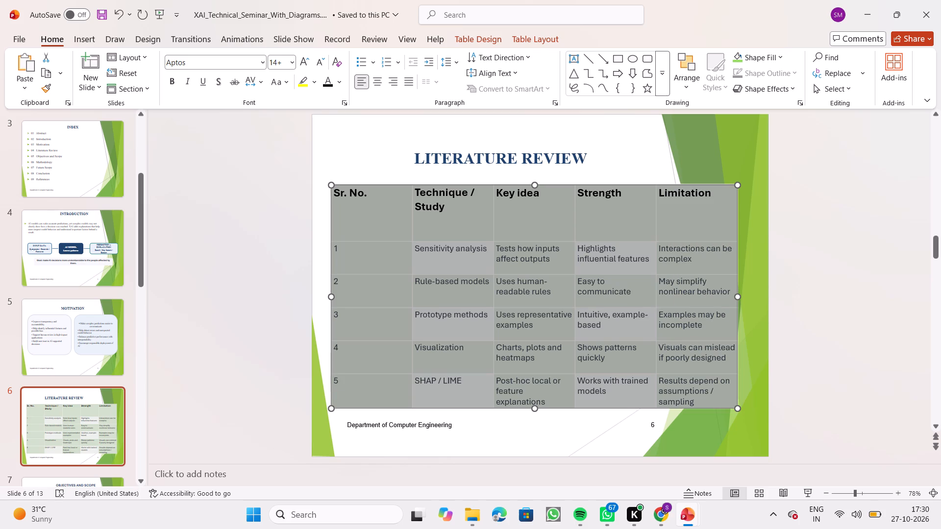
pyautogui.moveTo(674, 383); pyautogui.dragTo(674, 384)
pyautogui.click(192, 65)
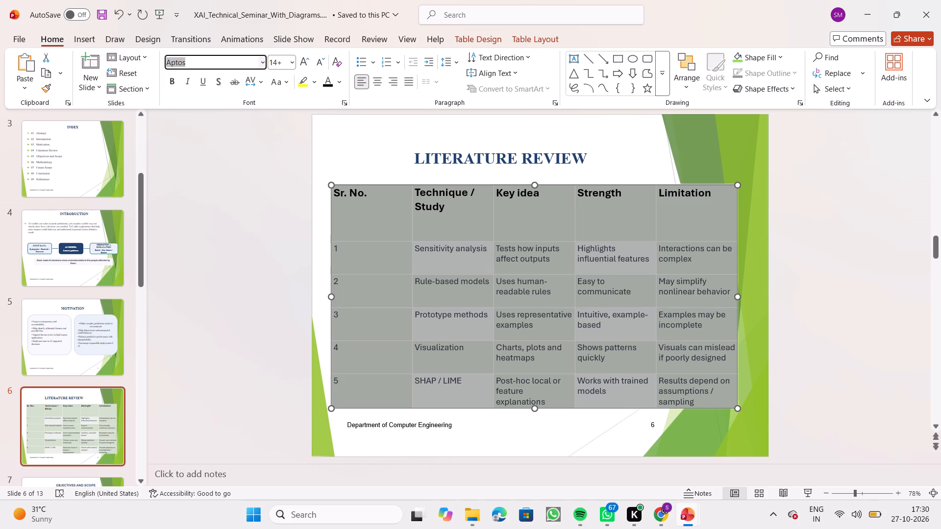
pyautogui.press('BackSpace')
pyautogui.write('times')
pyautogui.press('Return')
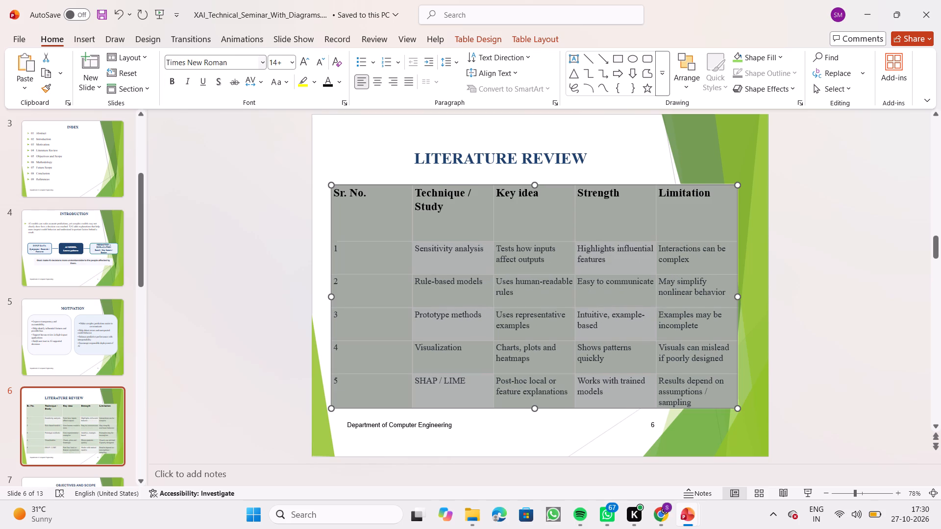
# Enlarge all text in the literature review table by one size increment, to 16+.
pyautogui.click(305, 68)
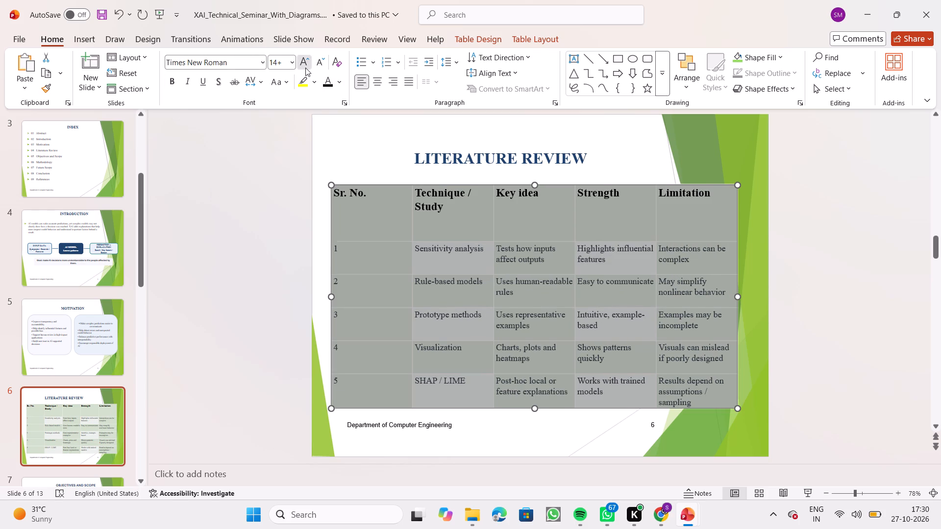
pyautogui.click(305, 68)
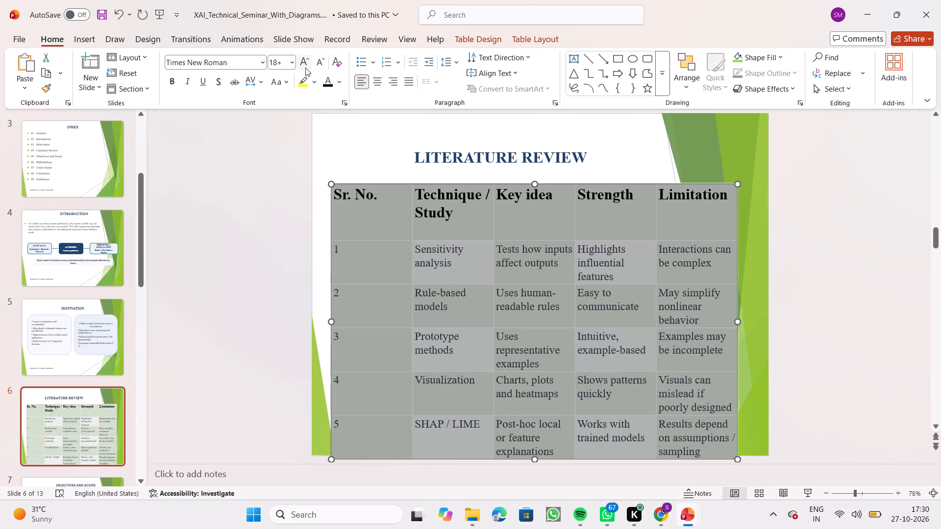
pyautogui.click(315, 65)
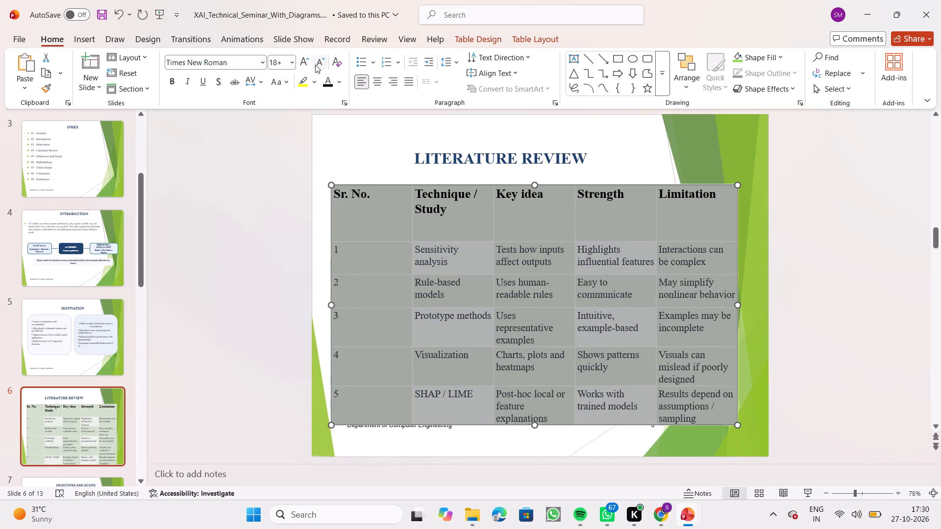
pyautogui.click(225, 192)
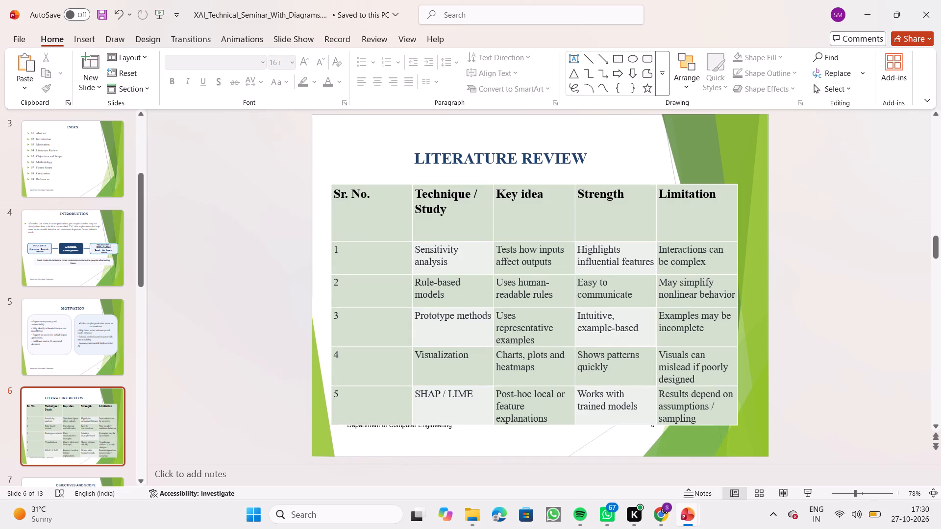
# Narrow the Sr. No. column of the literature review table so that it just fits its heading.
pyautogui.click(335, 252)
pyautogui.moveTo(335, 252); pyautogui.dragTo(345, 270)
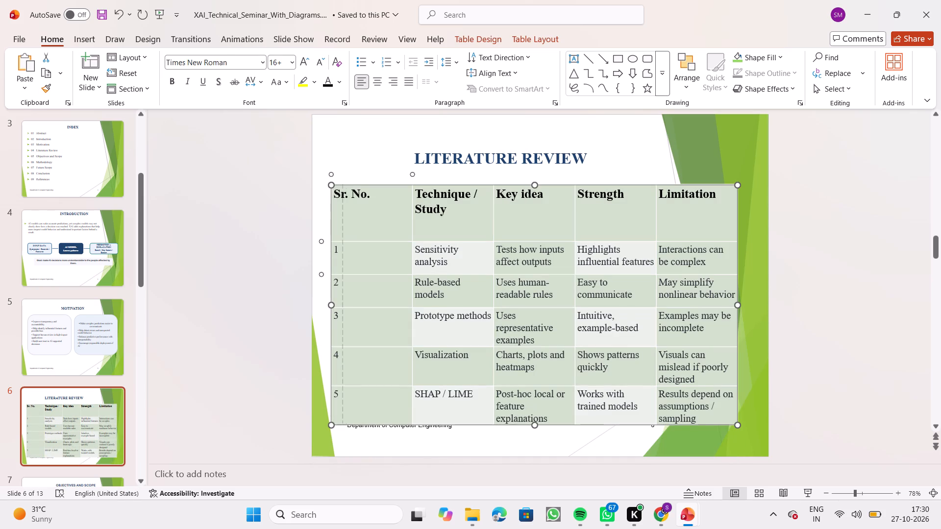
pyautogui.moveTo(345, 270); pyautogui.dragTo(354, 285)
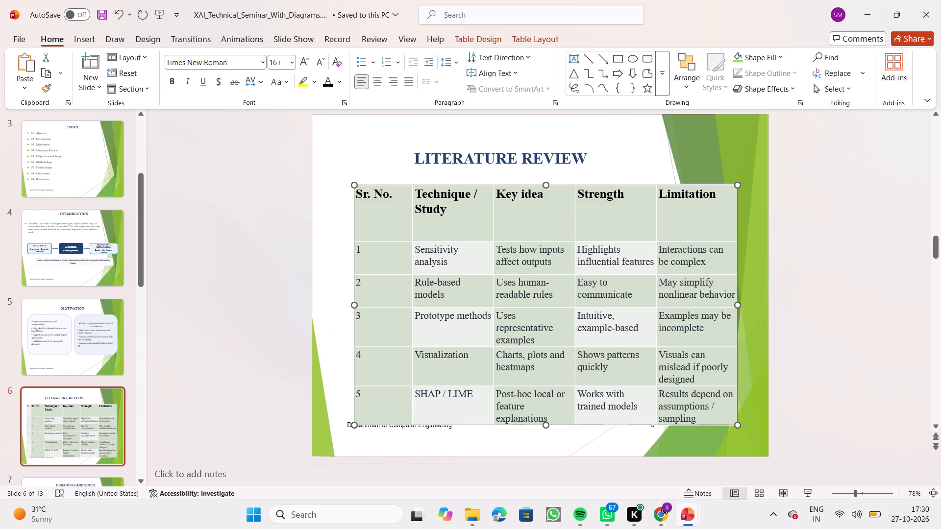
pyautogui.click(358, 247)
pyautogui.moveTo(358, 247); pyautogui.dragTo(365, 302)
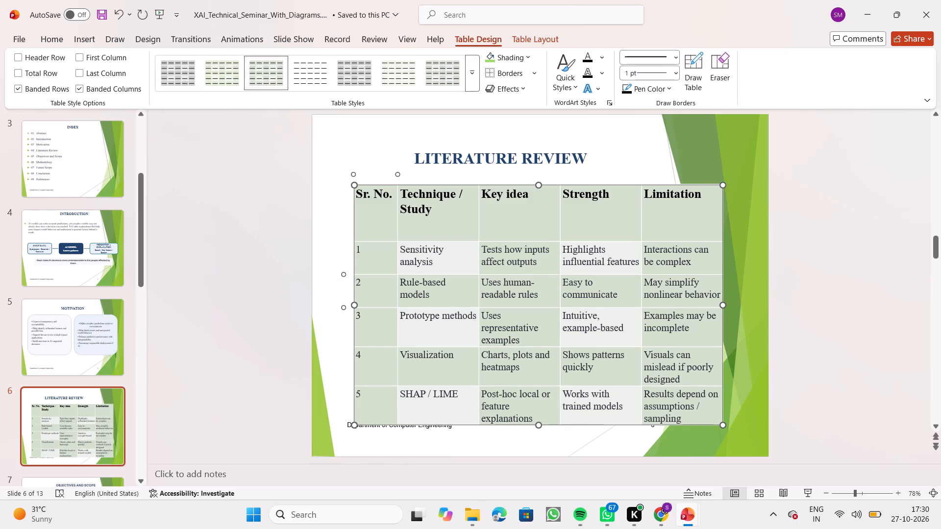
pyautogui.moveTo(365, 302); pyautogui.dragTo(365, 330)
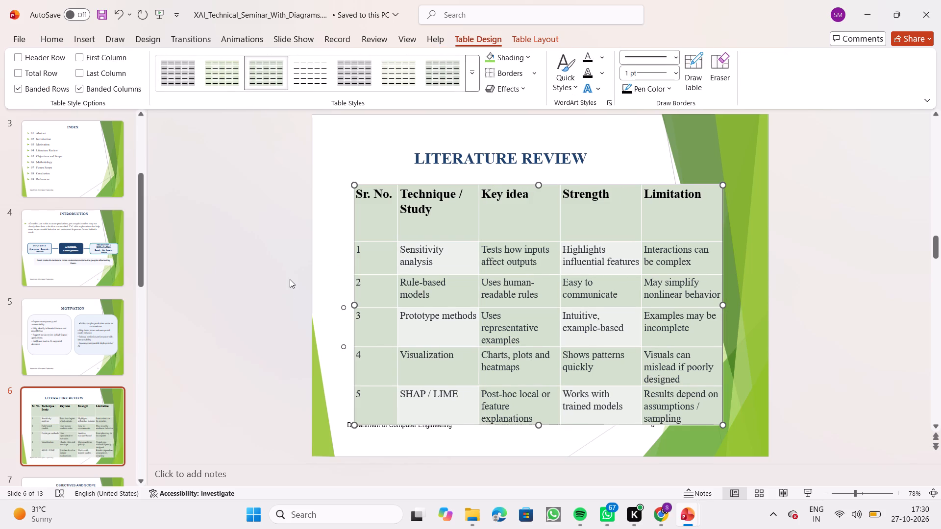
pyautogui.click(290, 279)
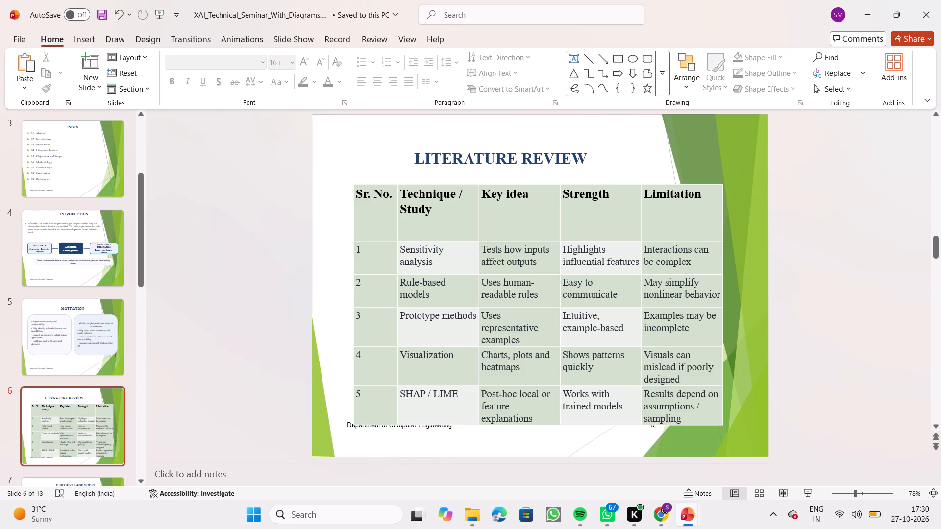
# Apply centre alignment to the LITERATURE REVIEW heading on slide 6.
pyautogui.moveTo(414, 155); pyautogui.dragTo(581, 162)
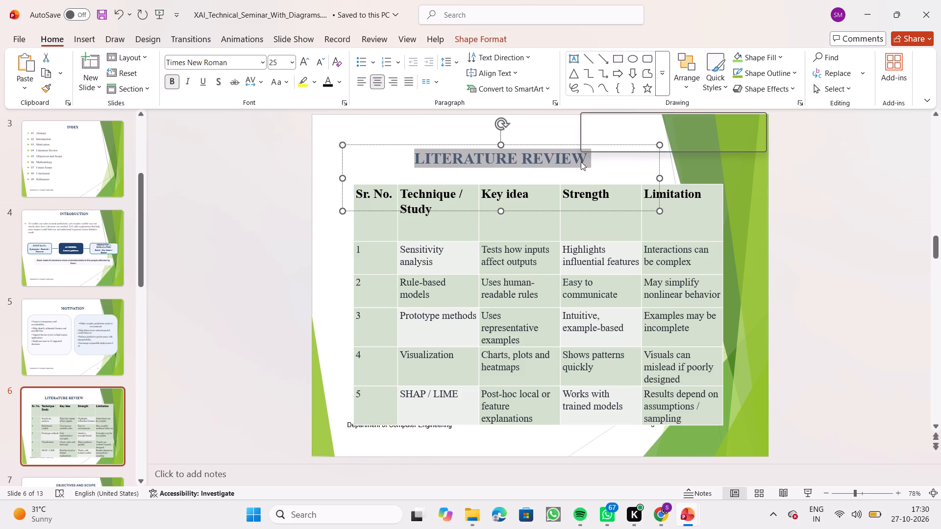
pyautogui.click(378, 86)
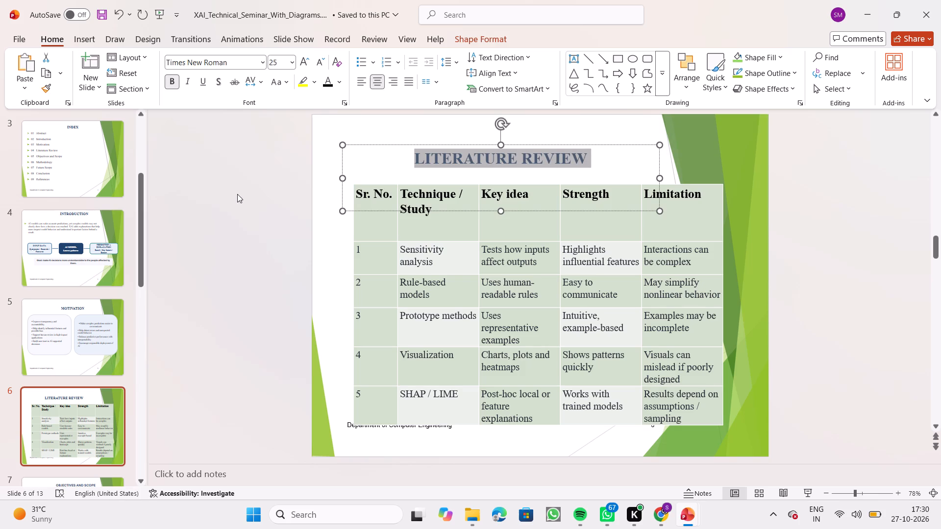
pyautogui.click(237, 194)
# Change the font of the OBJECTIVES AND SCOPE heading on slide 7 to Times New Roman.
pyautogui.press('Down')
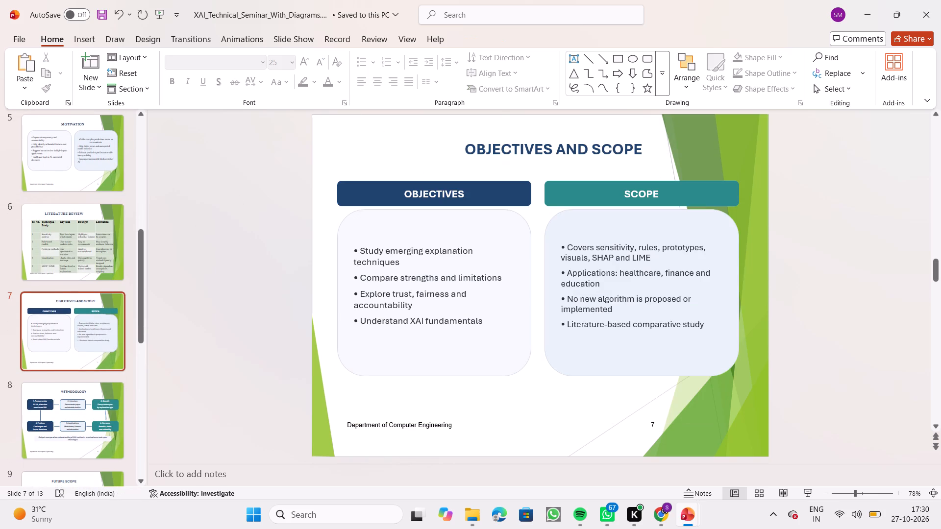
pyautogui.click(486, 149)
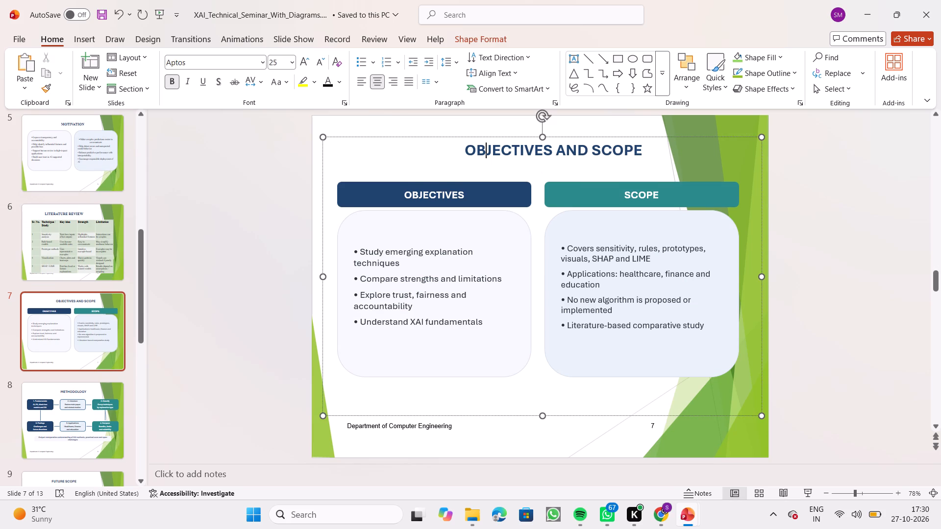
pyautogui.moveTo(465, 149); pyautogui.dragTo(633, 148)
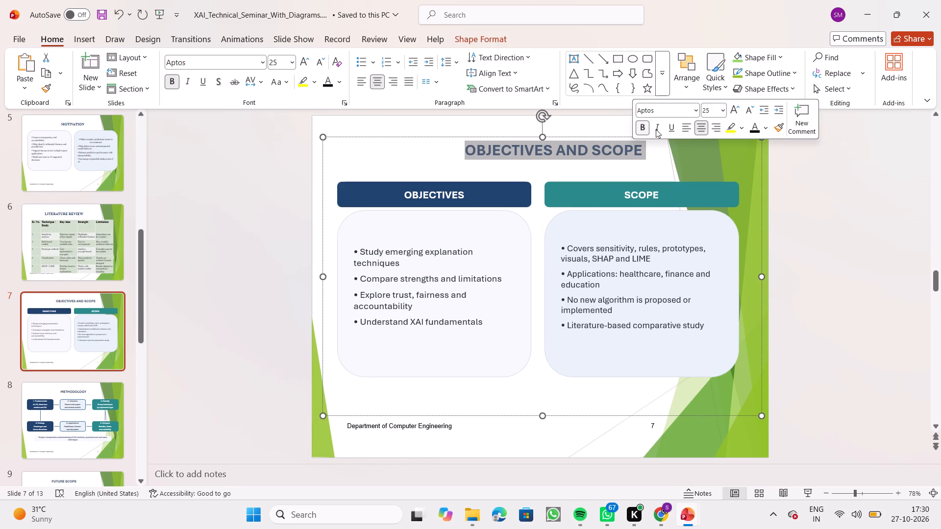
pyautogui.click(694, 109)
pyautogui.press('BackSpace')
pyautogui.write('times')
pyautogui.press('Return')
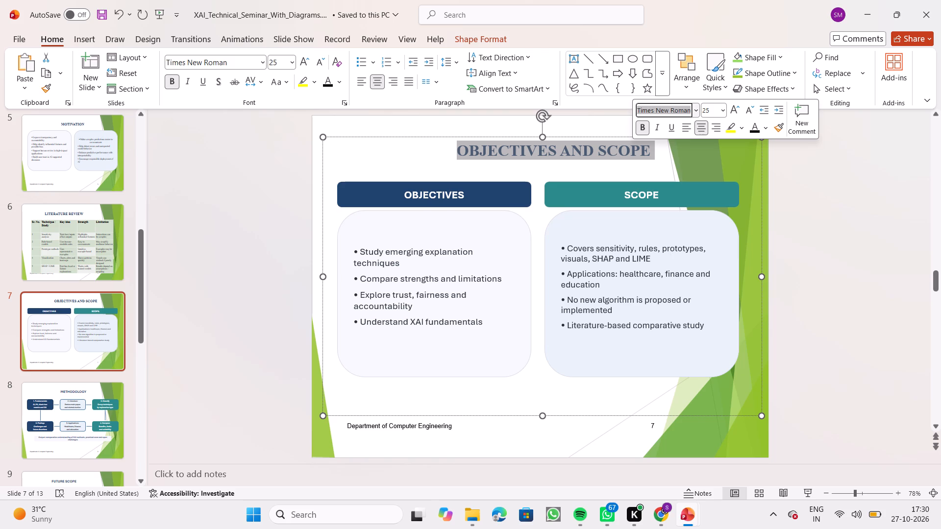
# Change the font of the OBJECTIVES label in slide 7's dark blue banner to Times New Roman.
pyautogui.moveTo(404, 196); pyautogui.dragTo(490, 321)
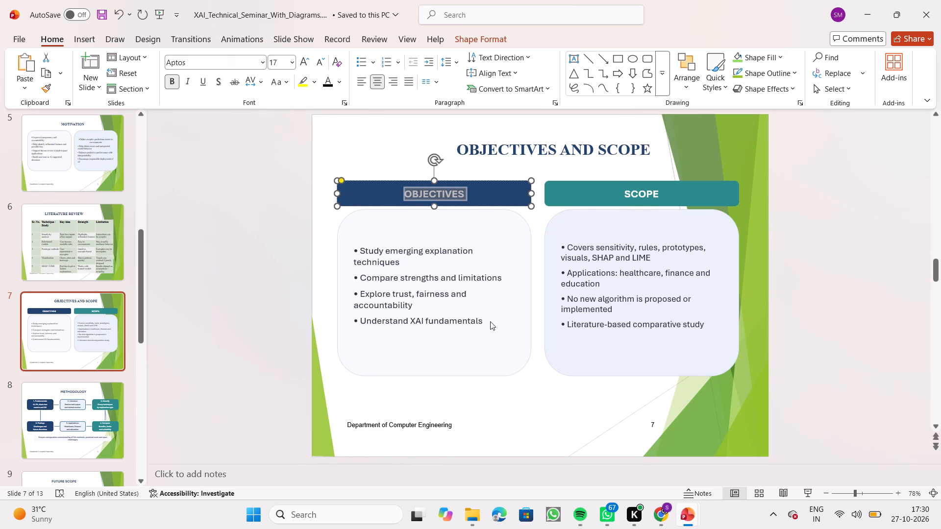
pyautogui.moveTo(490, 321); pyautogui.dragTo(479, 207)
pyautogui.click(541, 172)
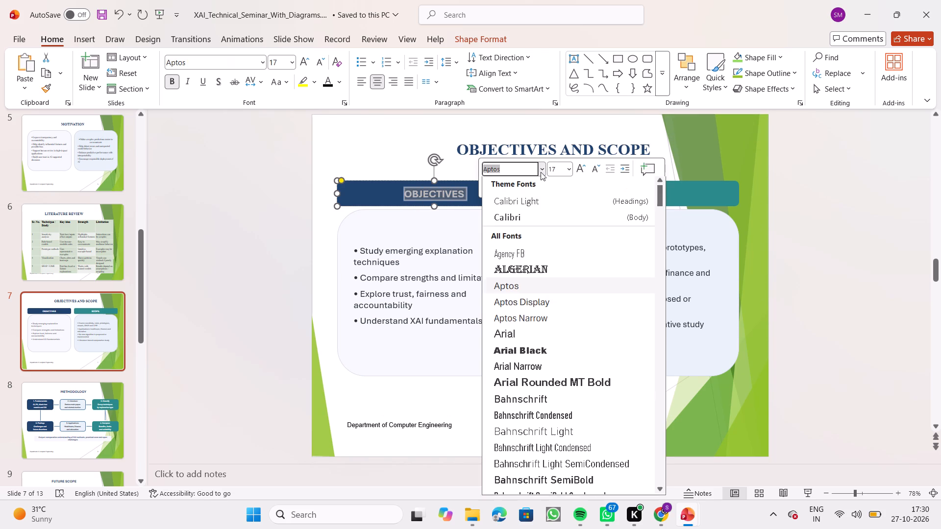
pyautogui.press('BackSpace')
pyautogui.write('times')
pyautogui.press('Return')
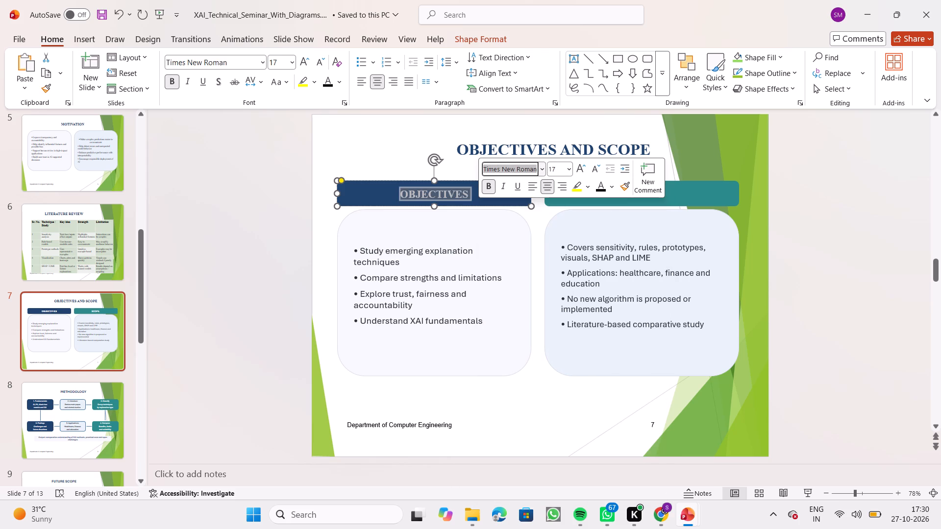
# Change the font of the four points under OBJECTIVES, from "Study emerging explanation techniques" to "Understand XAI fundamentals", to Times New Roman.
pyautogui.moveTo(359, 250); pyautogui.dragTo(487, 325)
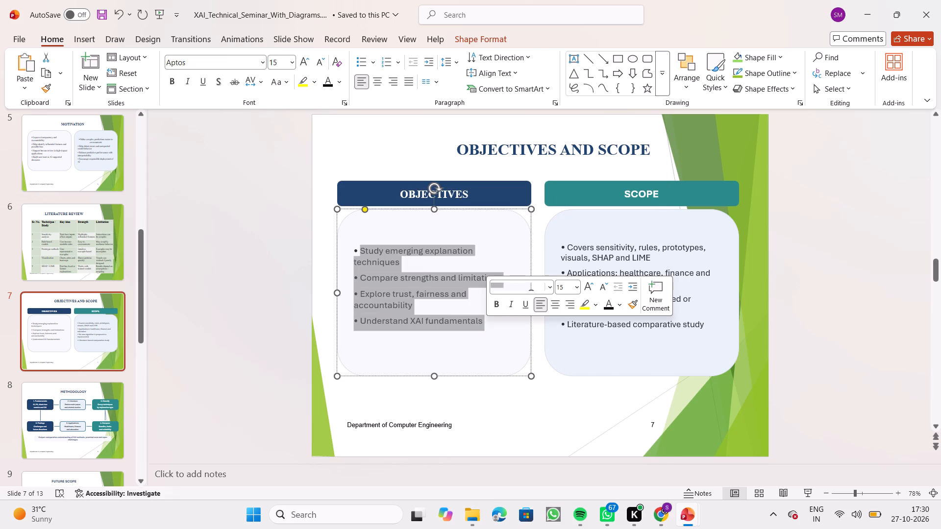
pyautogui.click(551, 287)
pyautogui.press('BackSpace')
pyautogui.write('times')
pyautogui.press('Return')
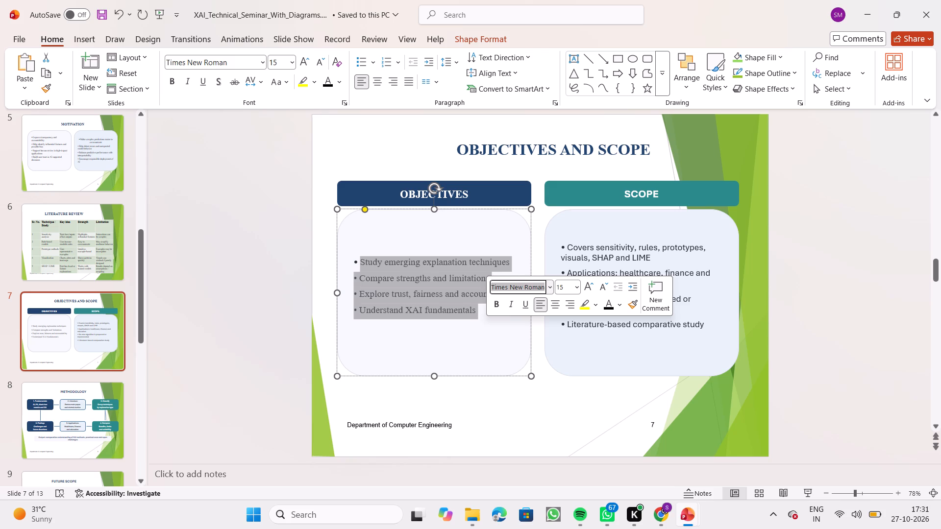
# Increase the font size of the four points under OBJECTIVES on slide 7.
pyautogui.click(589, 289)
pyautogui.click(589, 289)
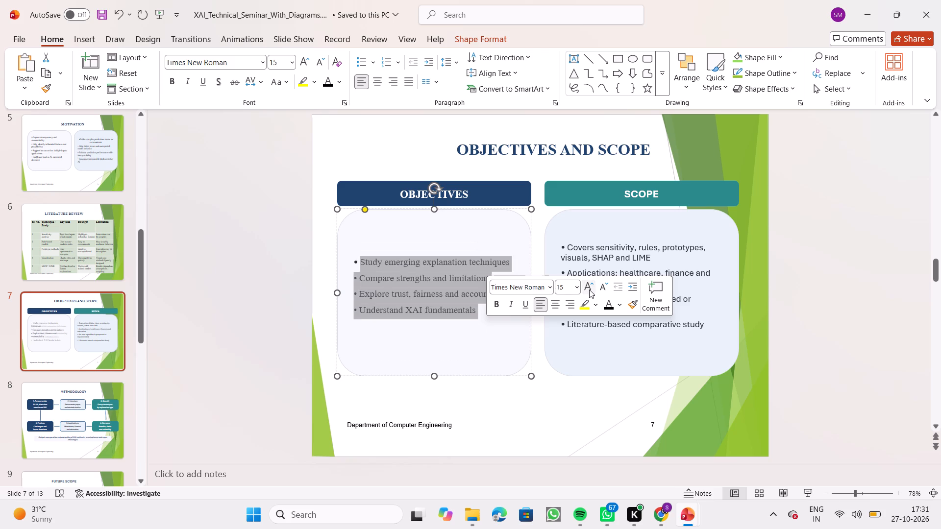
pyautogui.click(589, 289)
pyautogui.click(589, 289)
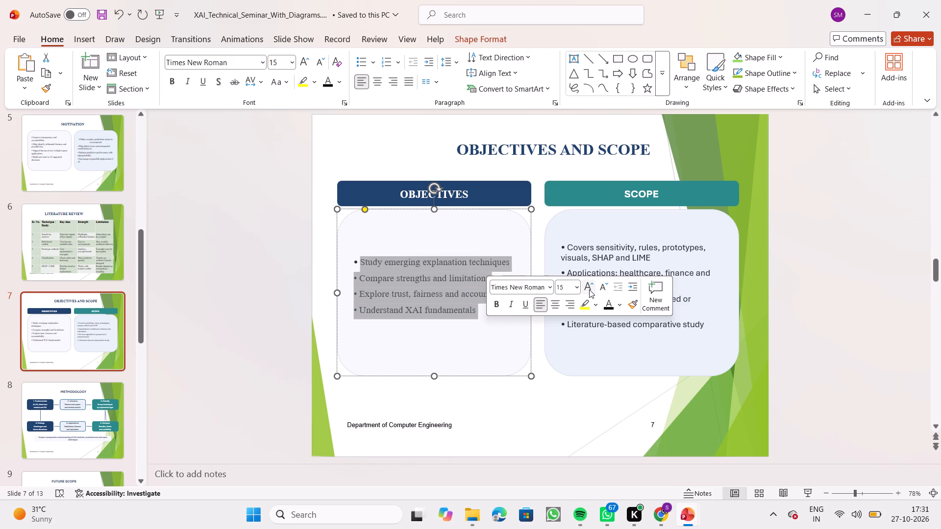
pyautogui.click(589, 289)
pyautogui.click(475, 337)
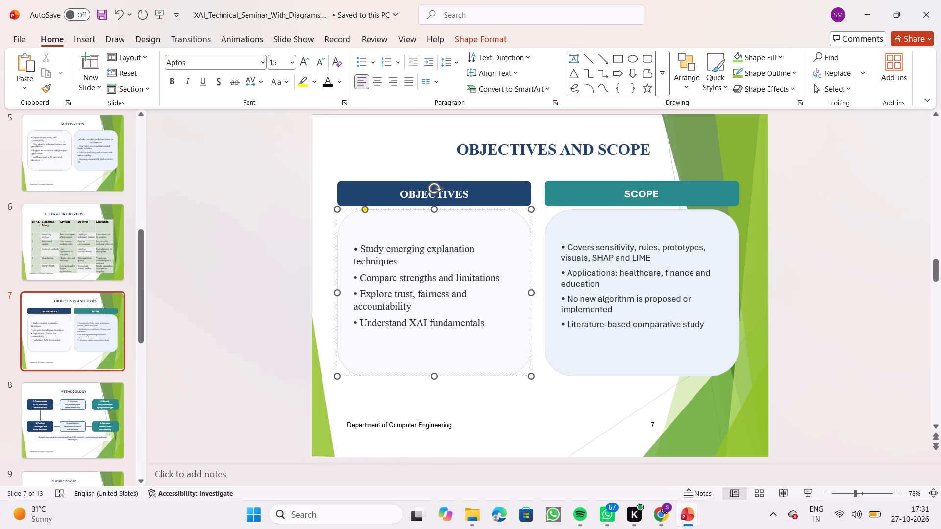
# Change the font of the SCOPE label in slide 7's teal banner to Times New Roman.
pyautogui.moveTo(624, 193); pyautogui.dragTo(664, 196)
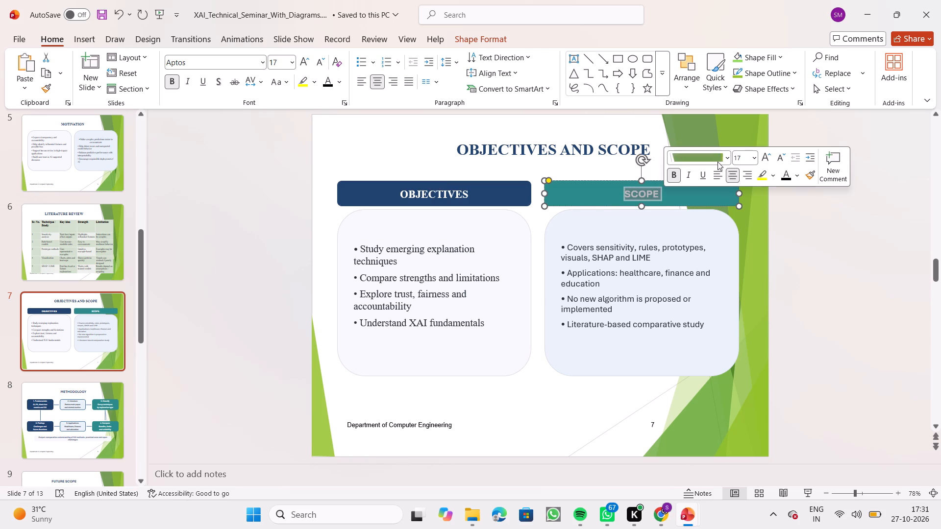
pyautogui.click(725, 161)
pyautogui.press('BackSpace')
pyautogui.write('times')
pyautogui.press('Return')
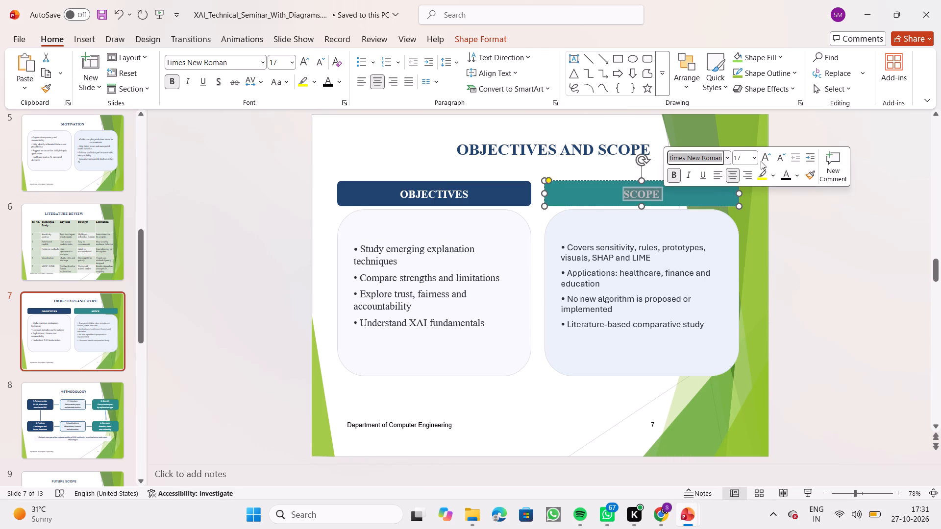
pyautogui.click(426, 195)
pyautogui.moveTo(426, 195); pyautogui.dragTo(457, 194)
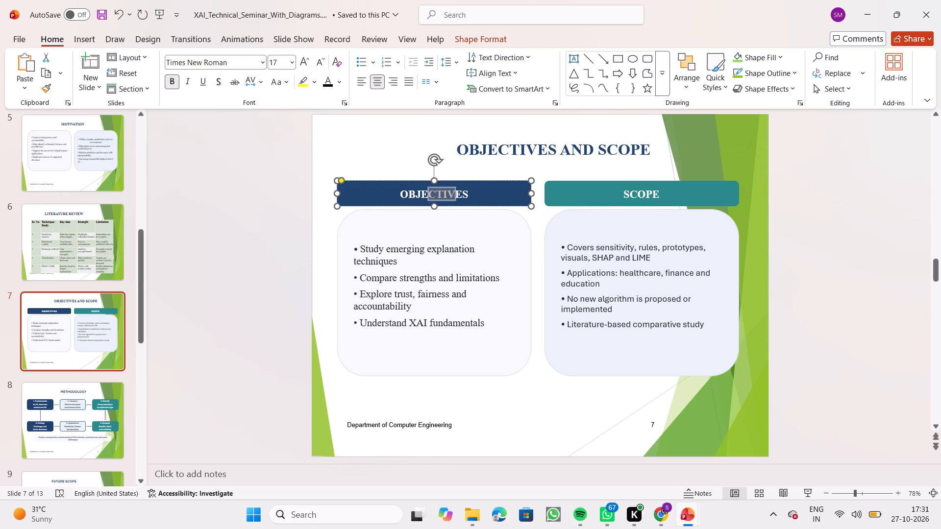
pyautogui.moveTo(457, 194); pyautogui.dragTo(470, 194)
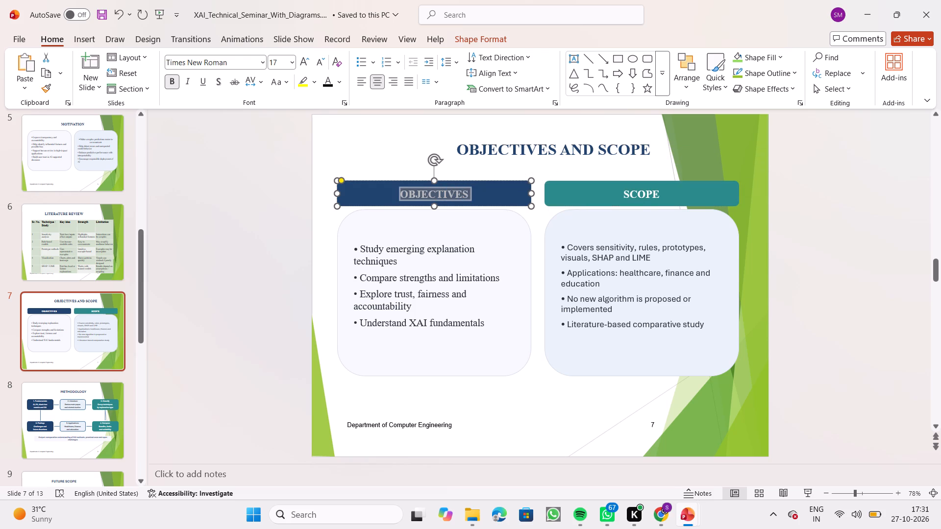
# Change the font of the four points under SCOPE, from "Covers sensitivity" to "Literature-based comparative study", to Times New Roman.
pyautogui.click(566, 246)
pyautogui.moveTo(568, 247); pyautogui.dragTo(594, 282)
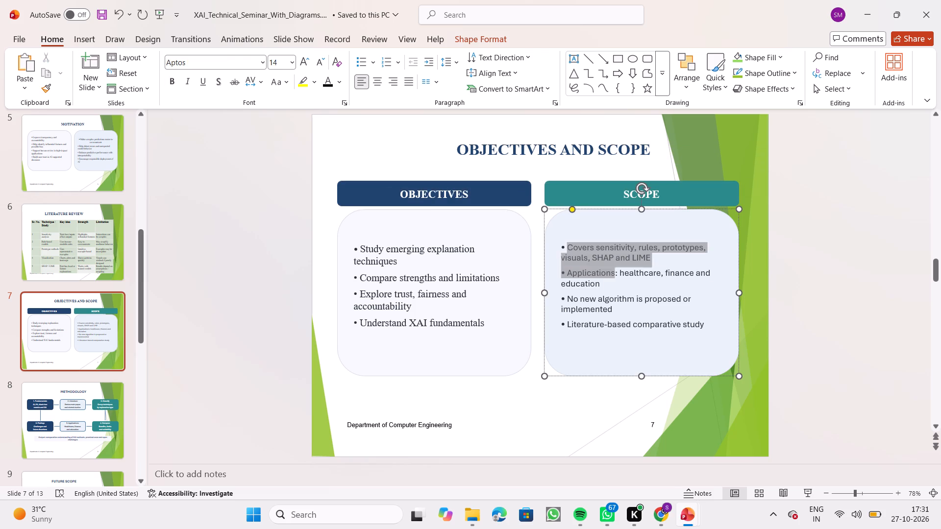
pyautogui.moveTo(594, 282); pyautogui.dragTo(701, 325)
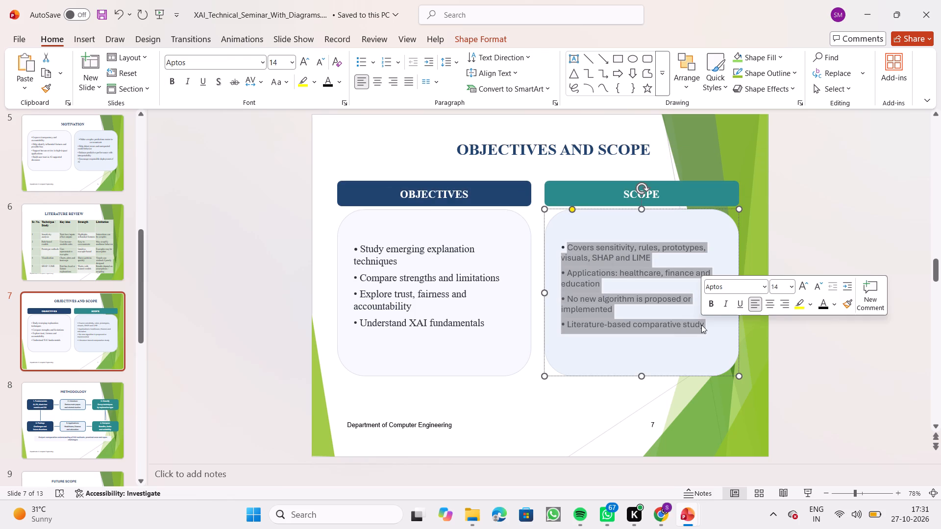
pyautogui.click(767, 288)
pyautogui.press('BackSpace')
pyautogui.write('times')
pyautogui.press('Return')
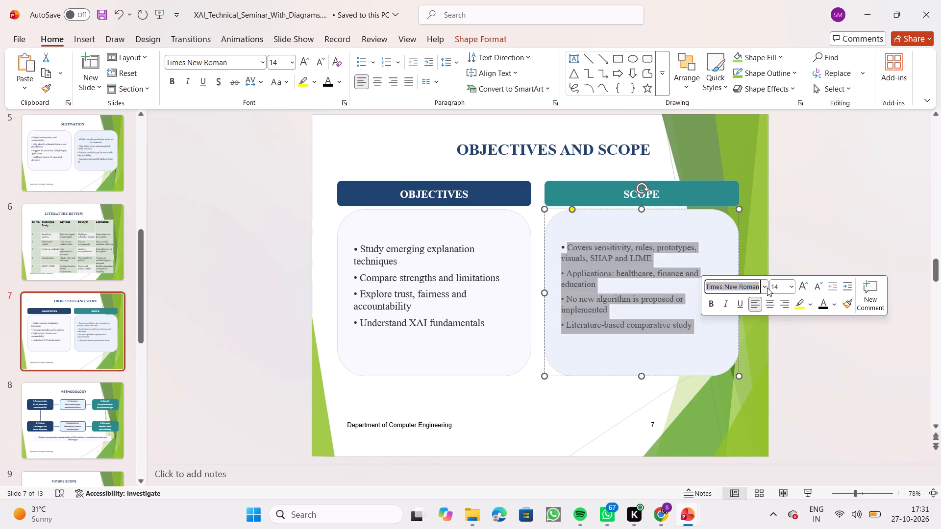
# Increase the font size of the four points under SCOPE to 16.
pyautogui.click(807, 286)
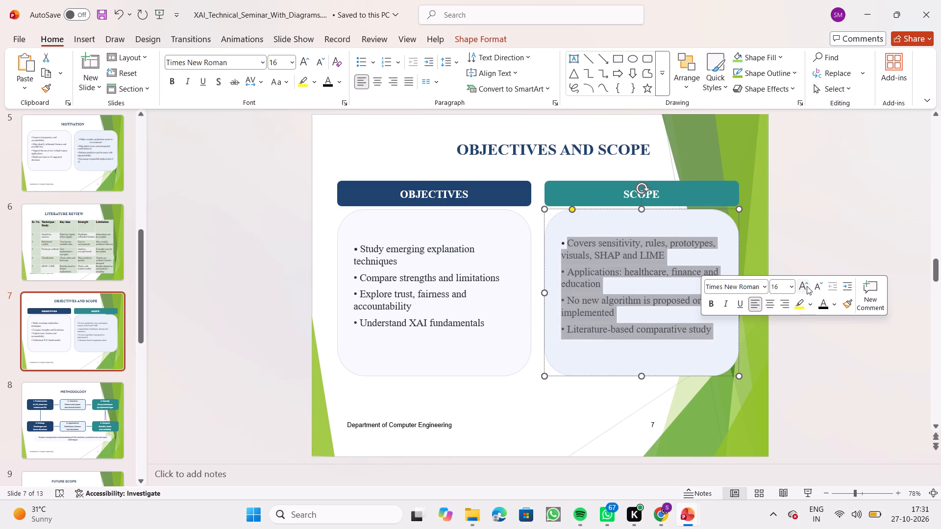
pyautogui.click(807, 286)
pyautogui.click(807, 286)
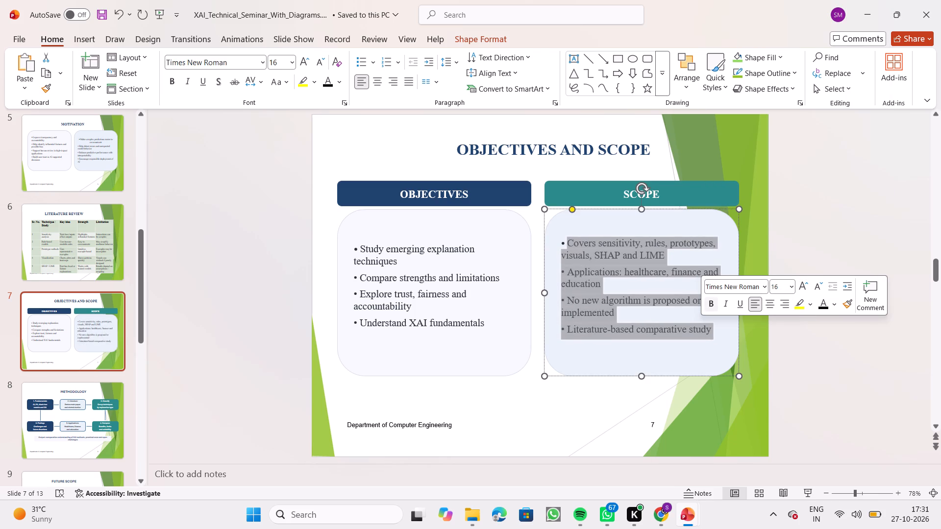
pyautogui.click(630, 338)
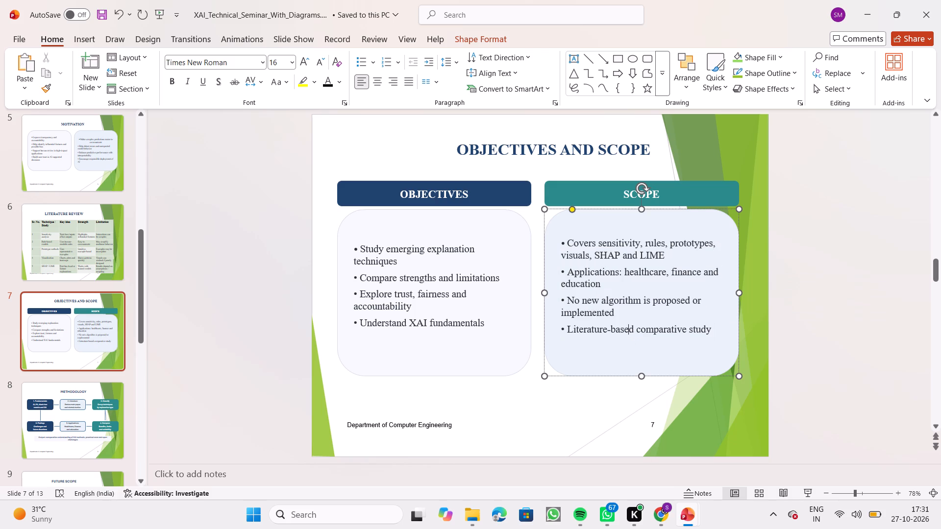
# Change the font of the METHODOLOGY heading on slide 8 to Times New Roman.
pyautogui.scroll(-1, 508, 335)
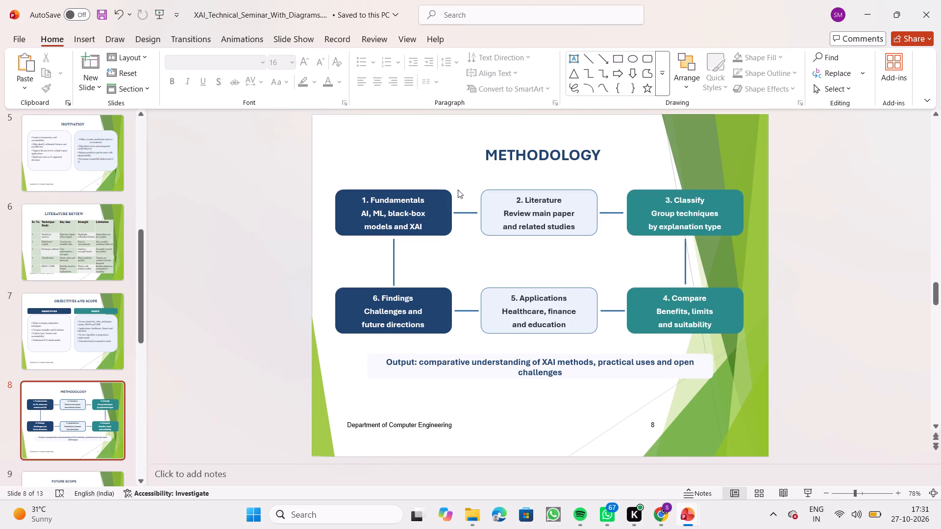
pyautogui.click(490, 156)
pyautogui.moveTo(490, 156); pyautogui.dragTo(590, 157)
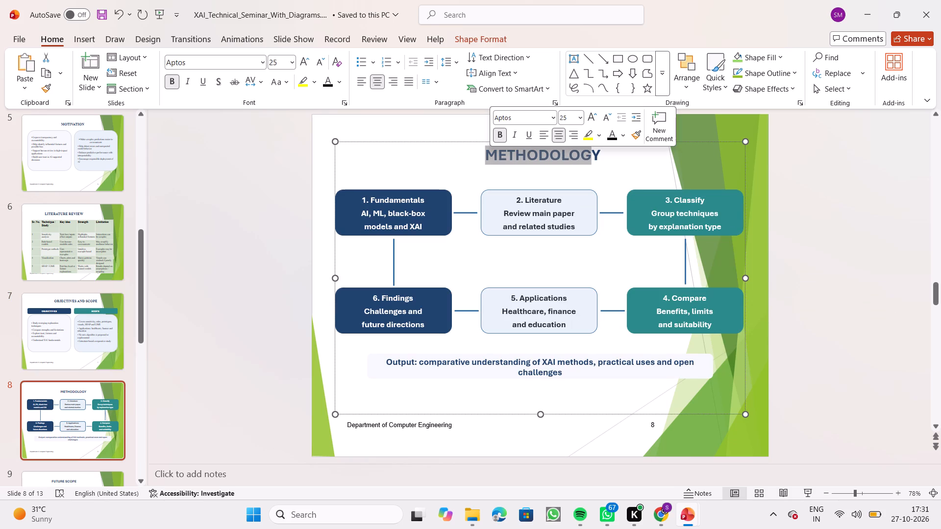
pyautogui.moveTo(590, 157); pyautogui.dragTo(593, 157)
pyautogui.click(593, 157)
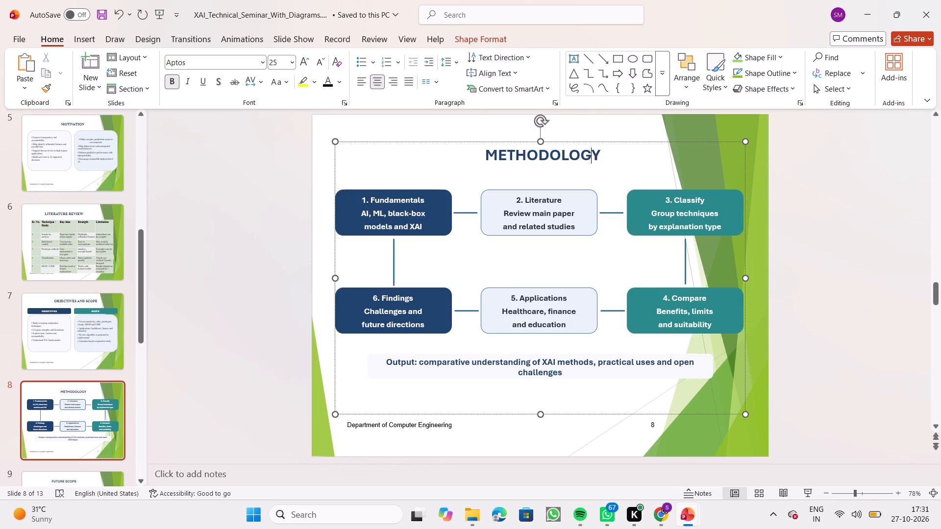
pyautogui.moveTo(597, 157); pyautogui.dragTo(489, 158)
pyautogui.click(542, 119)
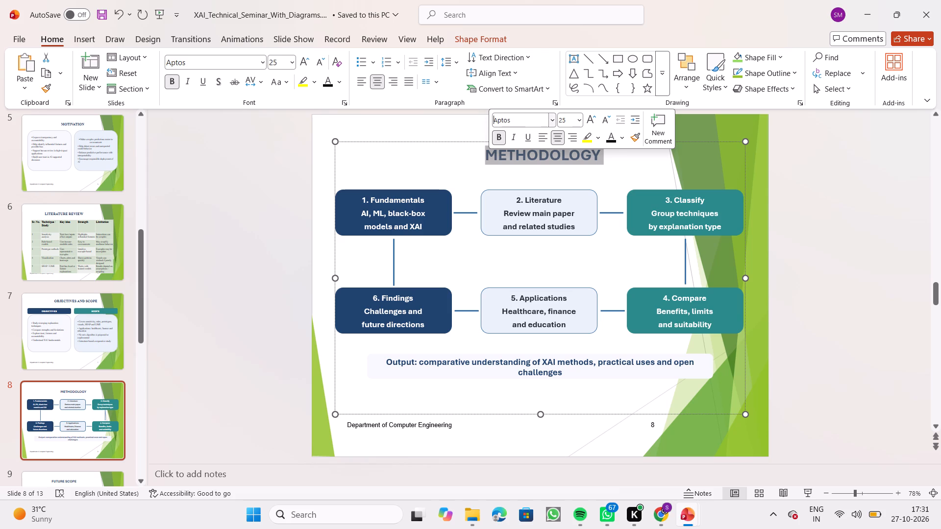
pyautogui.press('BackSpace')
pyautogui.write('times')
pyautogui.press('Return')
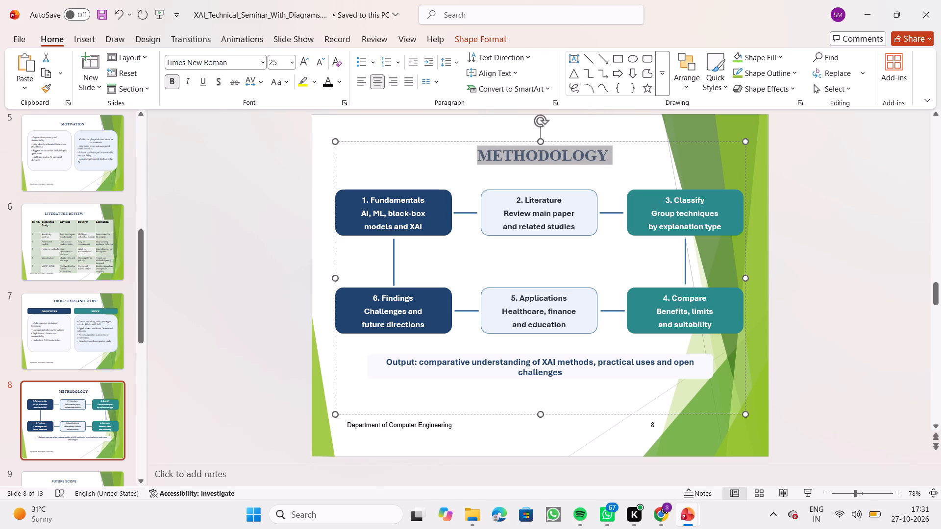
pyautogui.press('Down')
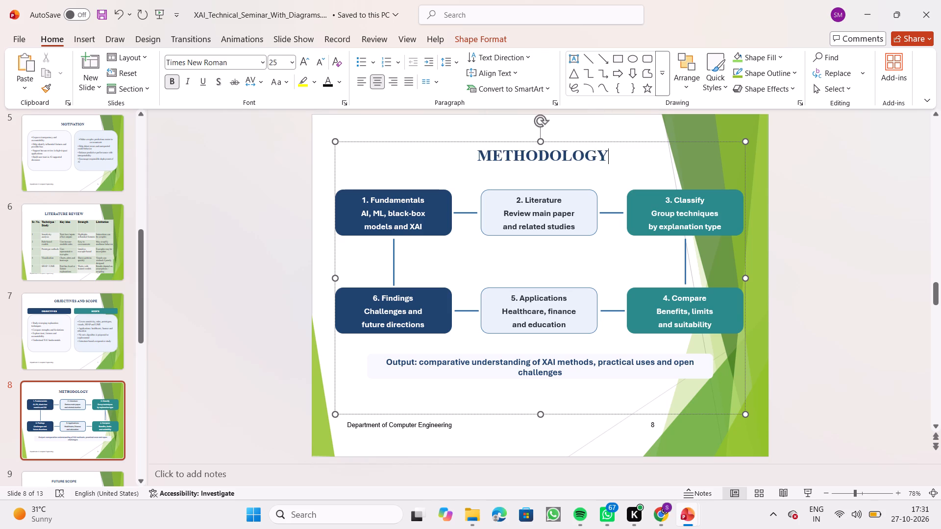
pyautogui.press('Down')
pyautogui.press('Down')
# Select the whole CONCLUSION heading text on slide 10 for font formatting.
pyautogui.click(307, 273)
pyautogui.scroll(-1, 307, 273)
pyautogui.scroll(1, 307, 273)
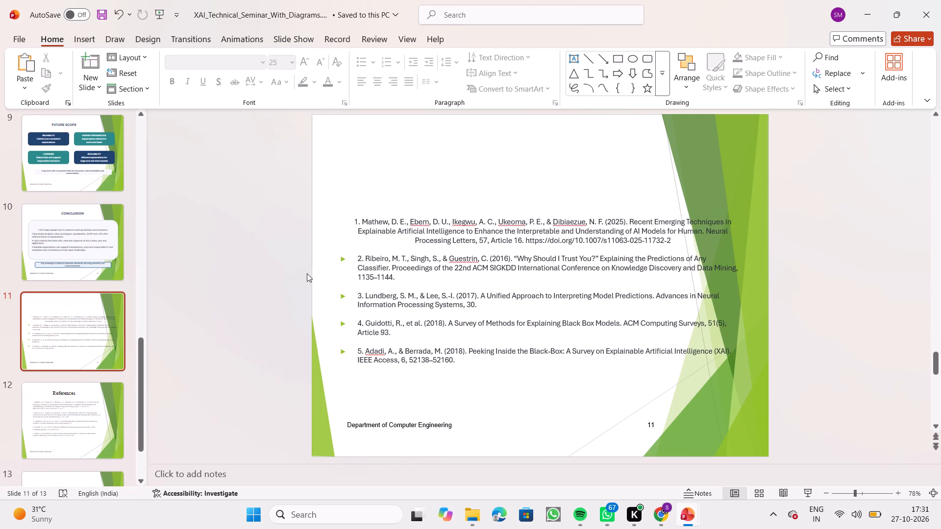
pyautogui.scroll(1, 307, 273)
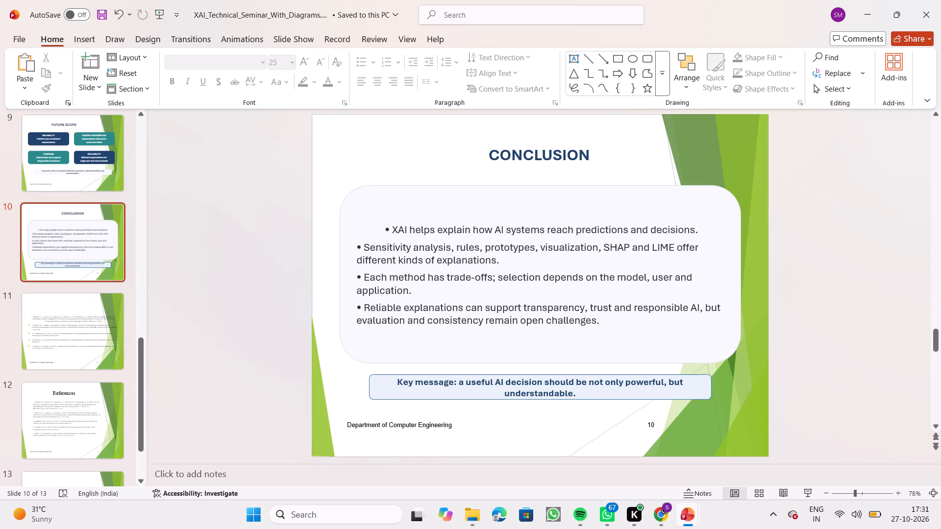
pyautogui.moveTo(493, 156); pyautogui.dragTo(595, 159)
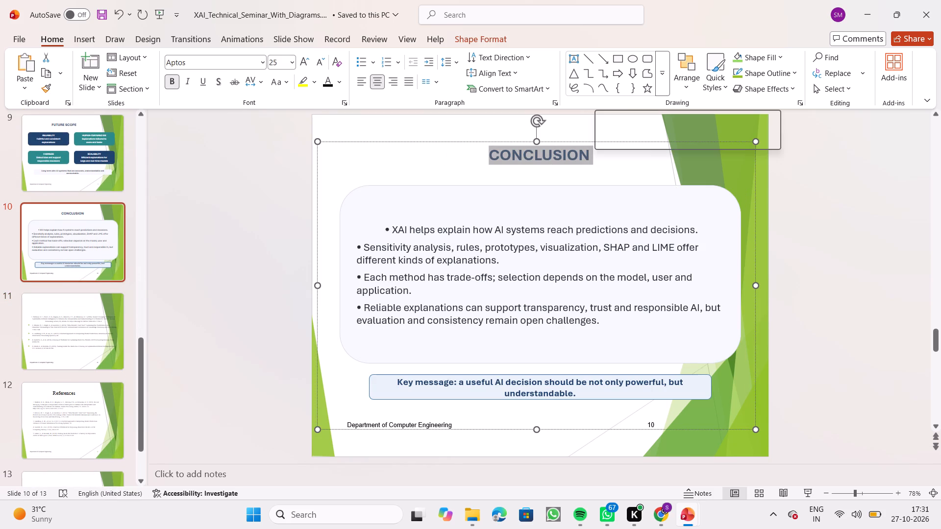
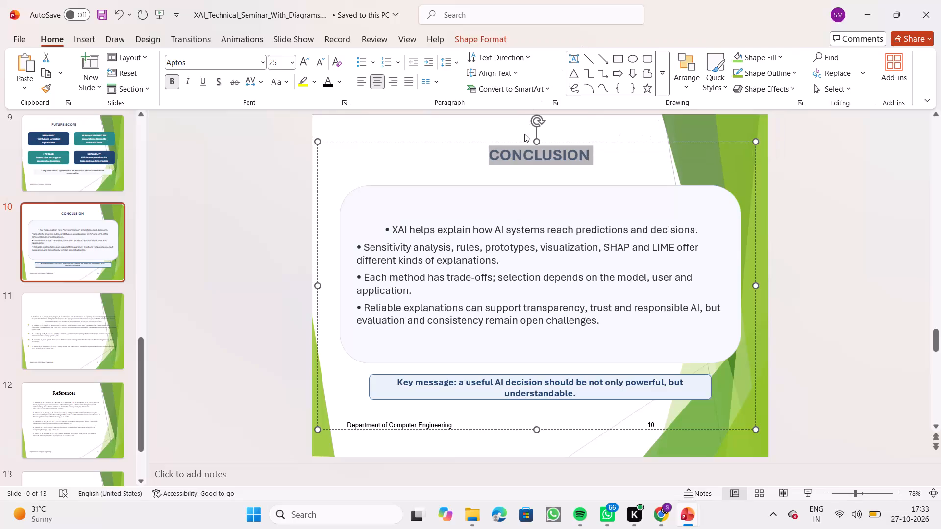
# Change the font of the CONCLUSION heading on slide 10 to Times New Roman.
pyautogui.click(256, 65)
pyautogui.press('BackSpace')
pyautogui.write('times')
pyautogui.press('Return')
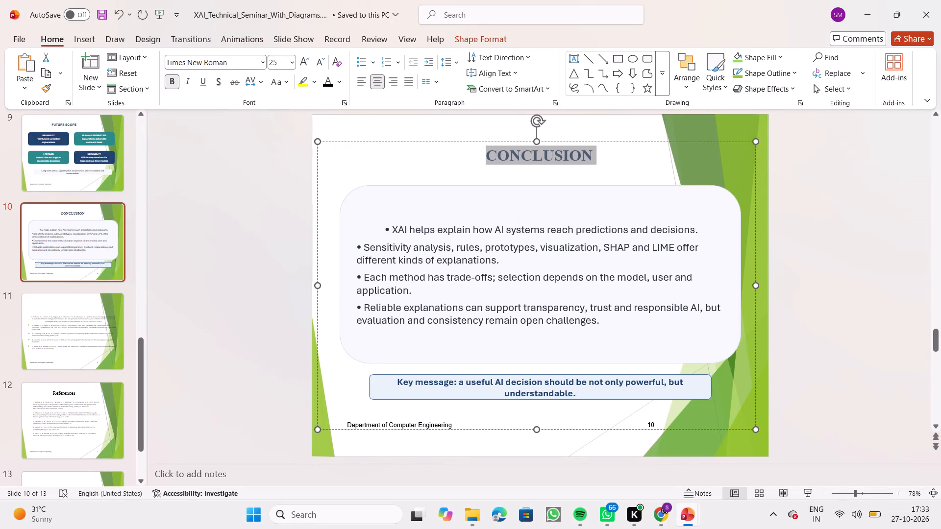
# Switch to the Spotify music player.
pyautogui.click(582, 520)
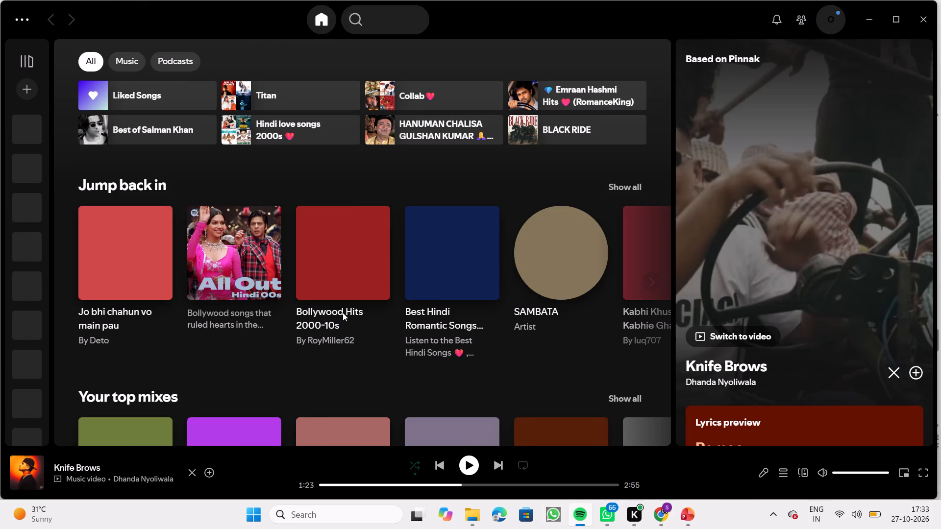
# Play the top song result for "chandralekha" and return to the PowerPoint presentation.
pyautogui.click(391, 17)
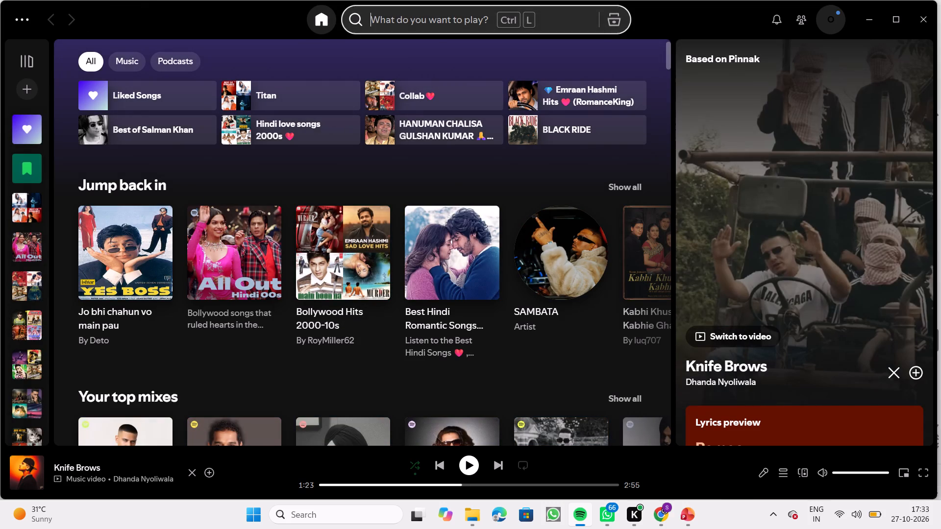
pyautogui.write('cj')
pyautogui.press('BackSpace')
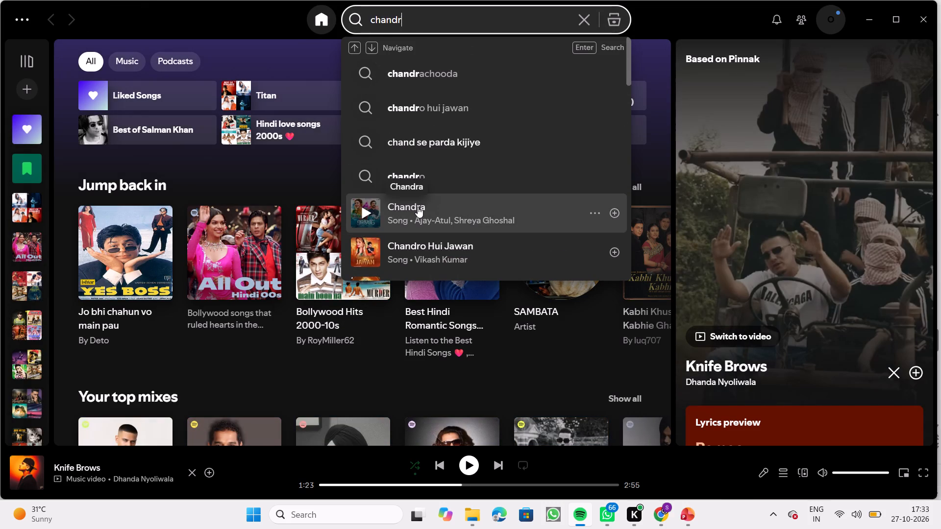
pyautogui.click(420, 18)
pyautogui.press('a')
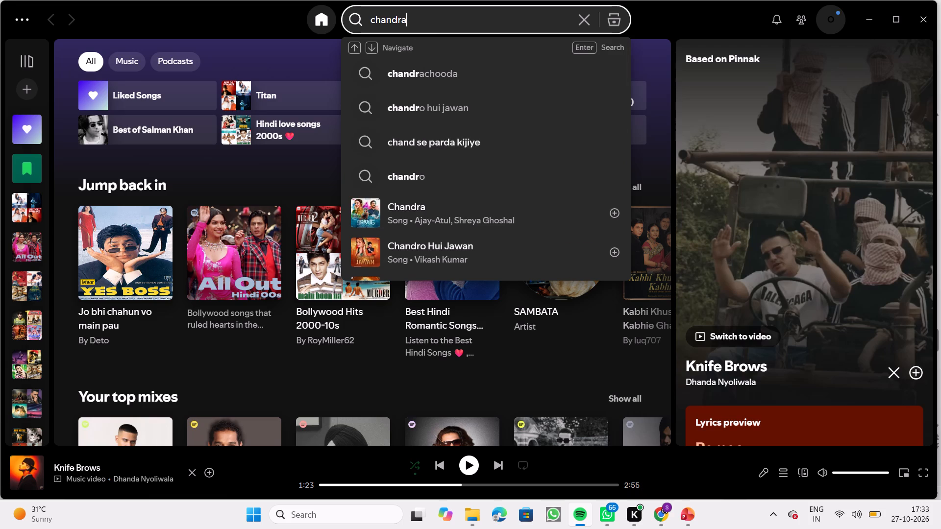
pyautogui.write('lekha')
pyautogui.press('Return')
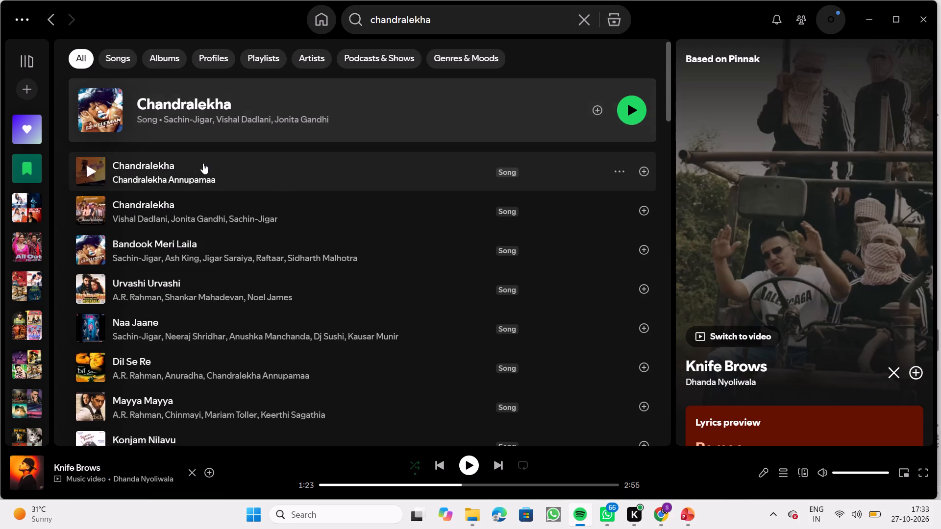
pyautogui.click(637, 114)
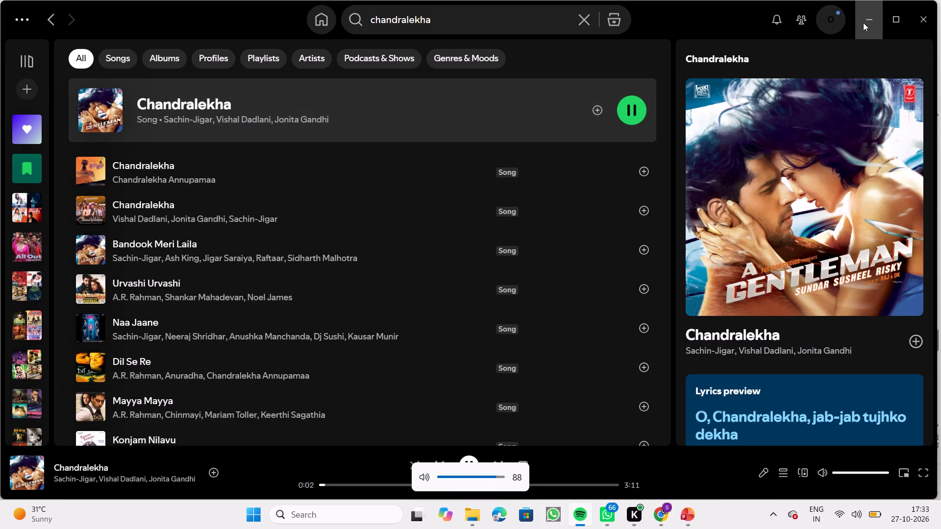
pyautogui.click(863, 23)
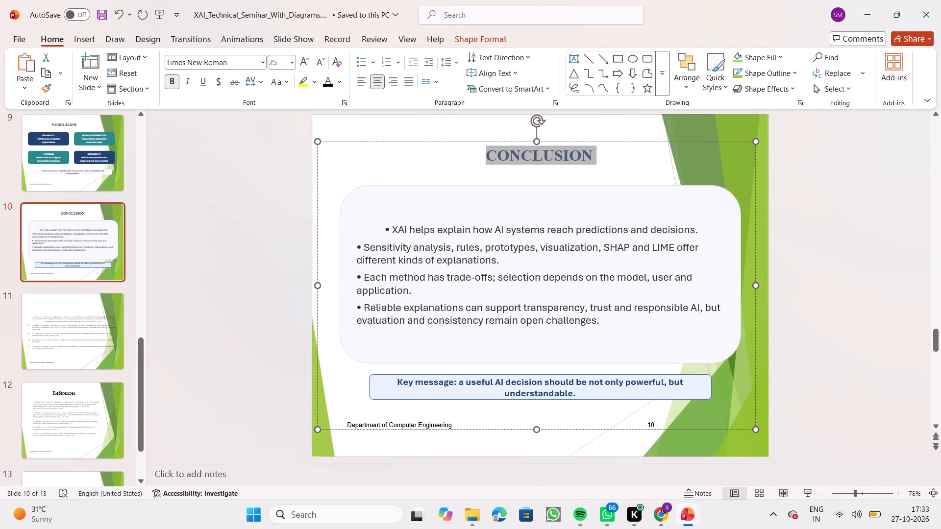
# Change the font of the four bullet points in slide 10's CONCLUSION box to Times New Roman.
pyautogui.moveTo(393, 230); pyautogui.dragTo(594, 328)
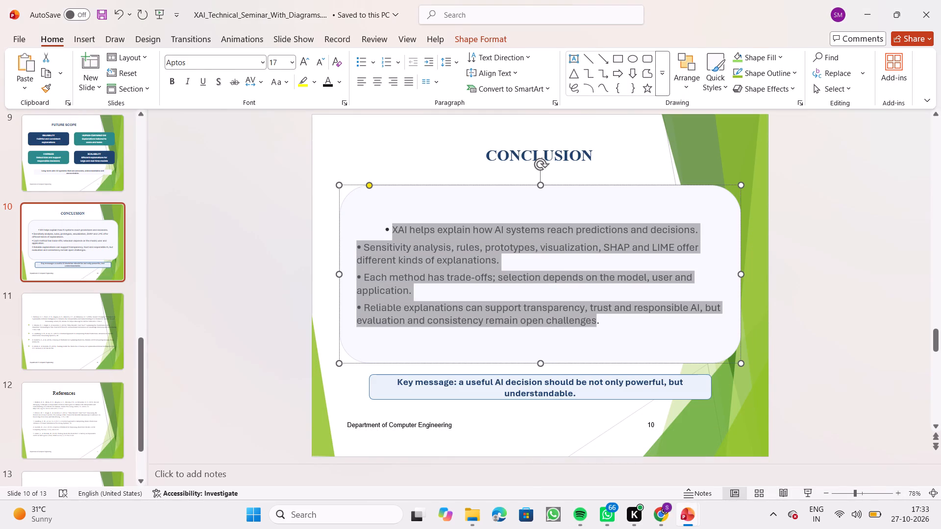
pyautogui.moveTo(594, 328); pyautogui.dragTo(600, 327)
pyautogui.click(662, 289)
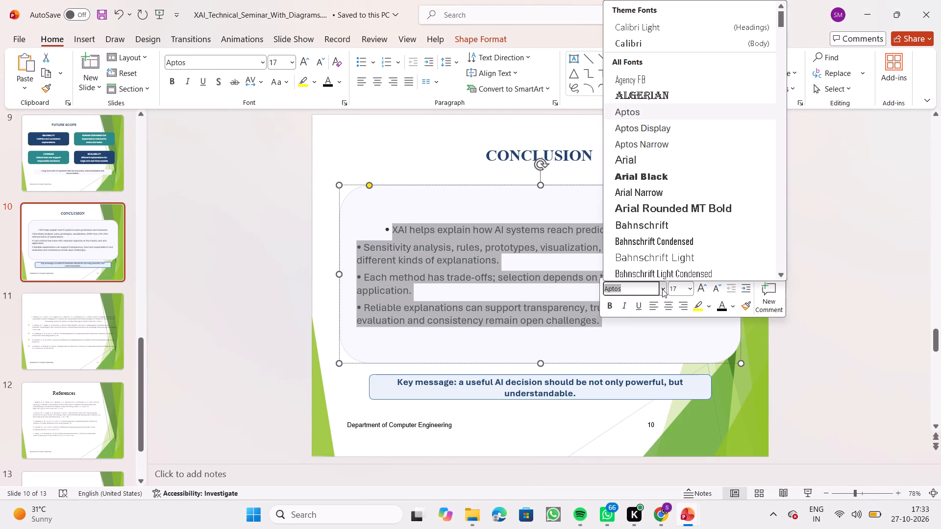
pyautogui.press('BackSpace')
pyautogui.write('times')
pyautogui.press('Return')
# Set the font size of the four CONCLUSION bullet points to 20.
pyautogui.click(700, 292)
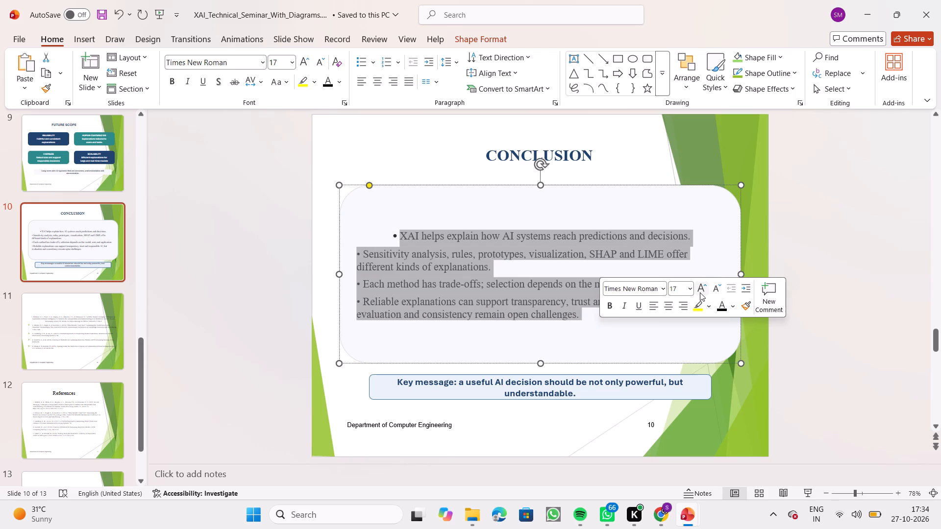
pyautogui.click(700, 292)
pyautogui.click(702, 290)
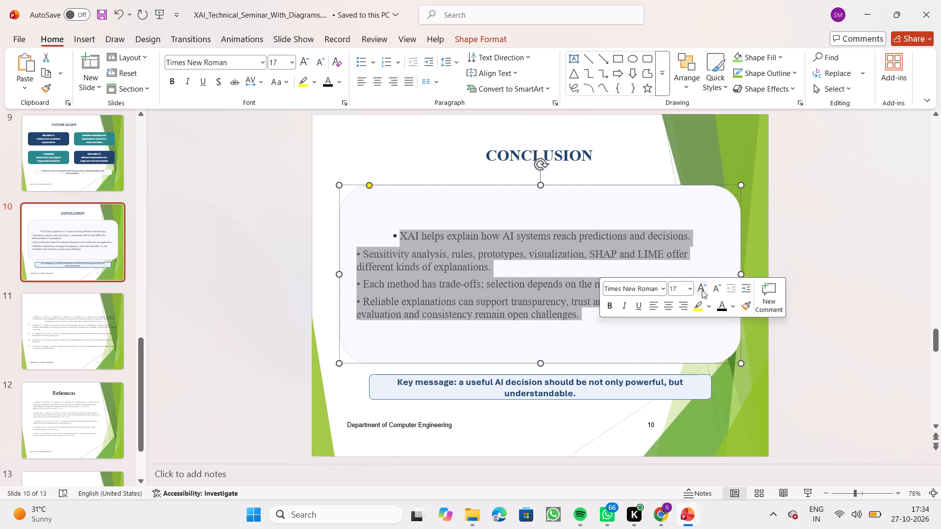
pyautogui.click(694, 290)
pyautogui.click(693, 290)
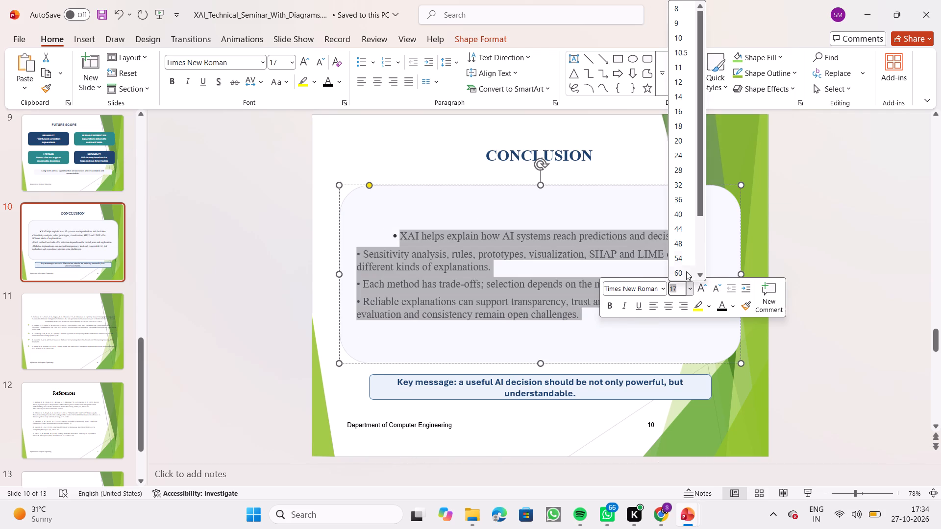
pyautogui.click(680, 137)
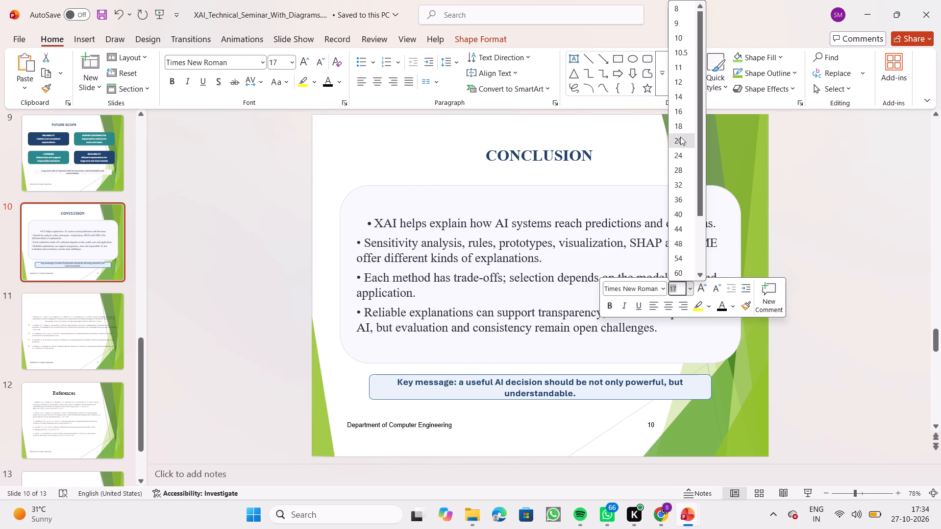
pyautogui.click(208, 330)
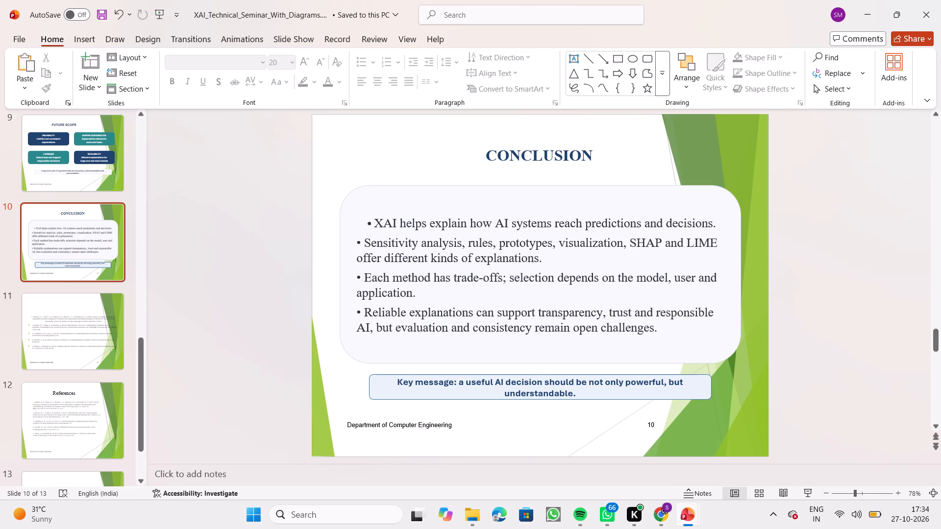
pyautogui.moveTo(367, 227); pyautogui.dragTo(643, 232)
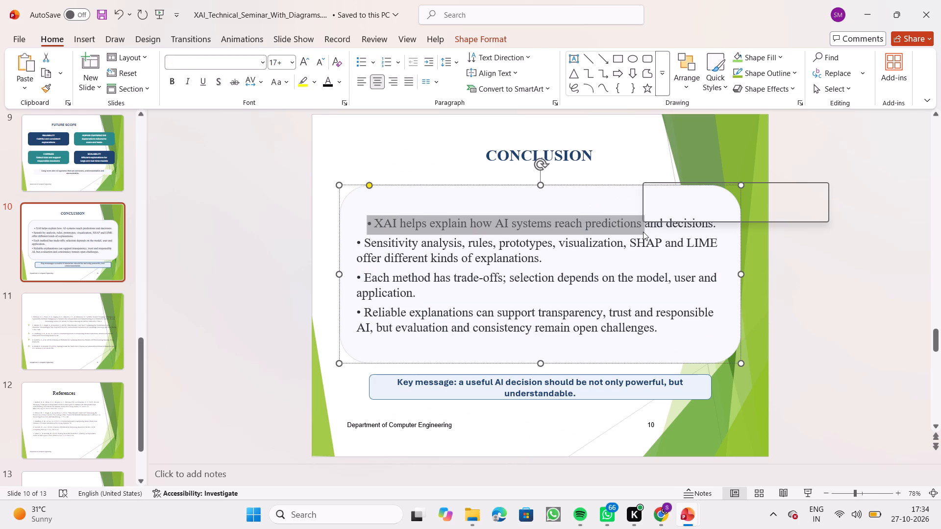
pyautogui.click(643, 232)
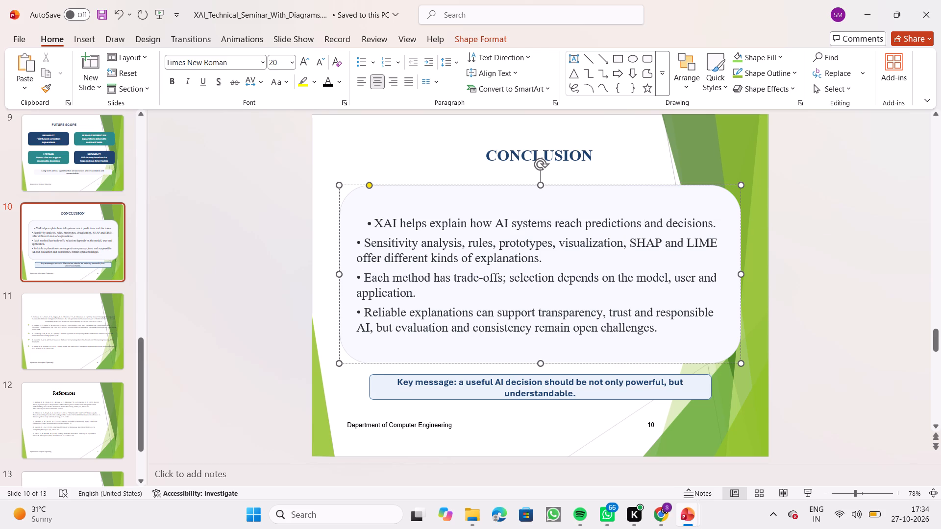
# Delete slide 11, the untitled reference list placed before the titled References slide.
pyautogui.click(102, 323)
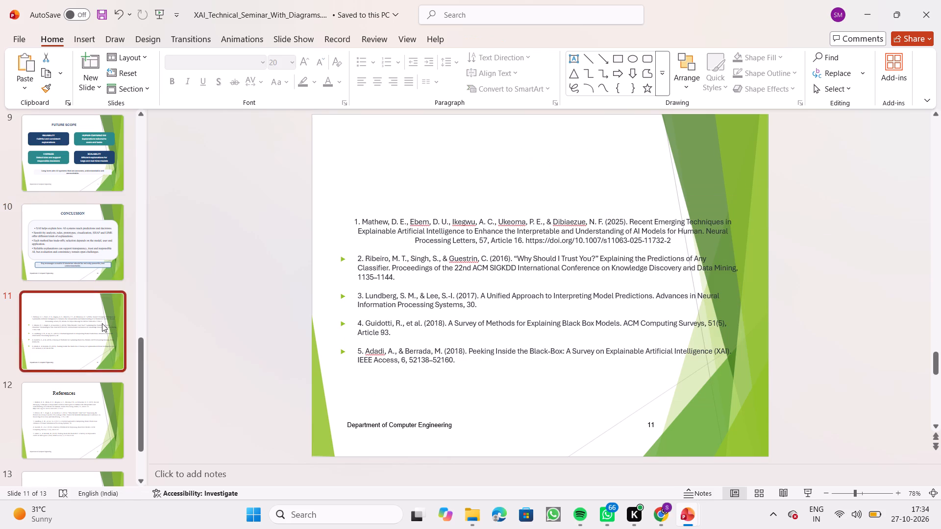
pyautogui.rightClick(105, 338)
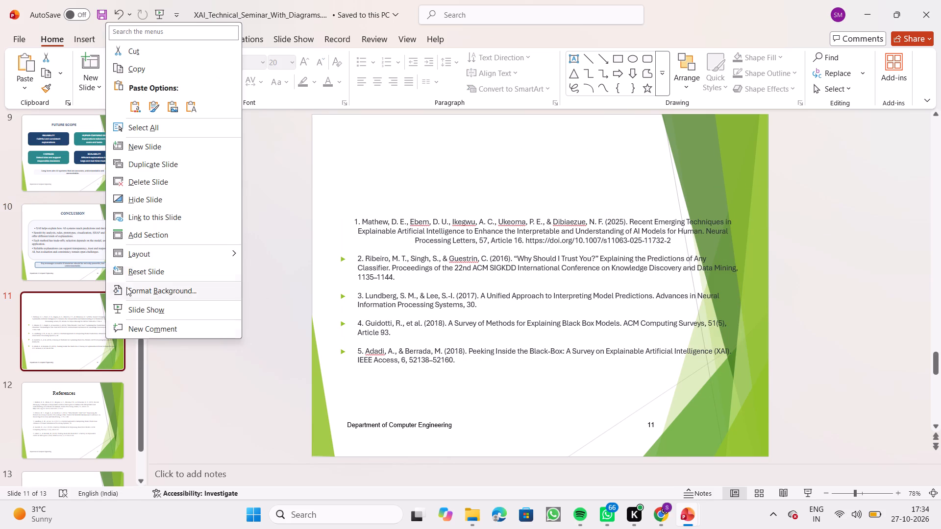
pyautogui.click(141, 181)
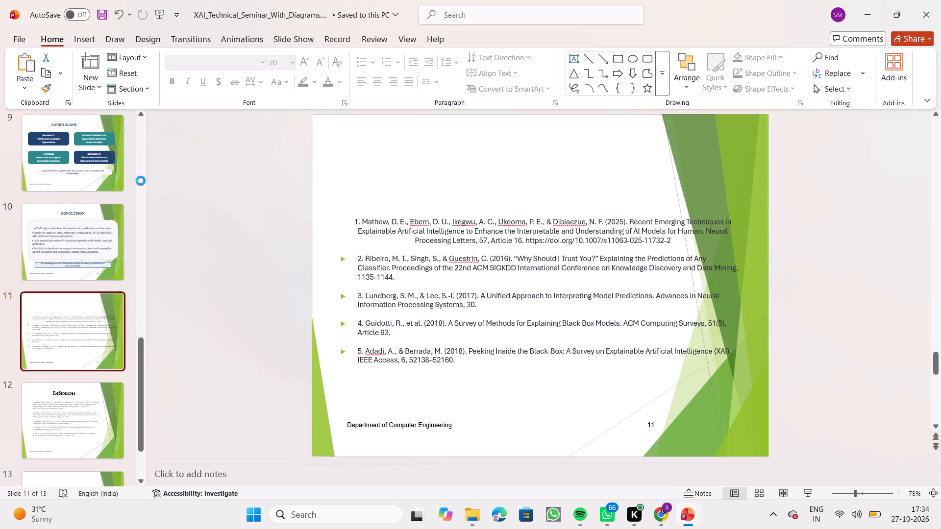
# Review the deck's slides from the title slide through to THANK YOU, checking their order and formatting.
pyautogui.scroll(-4, 88, 265)
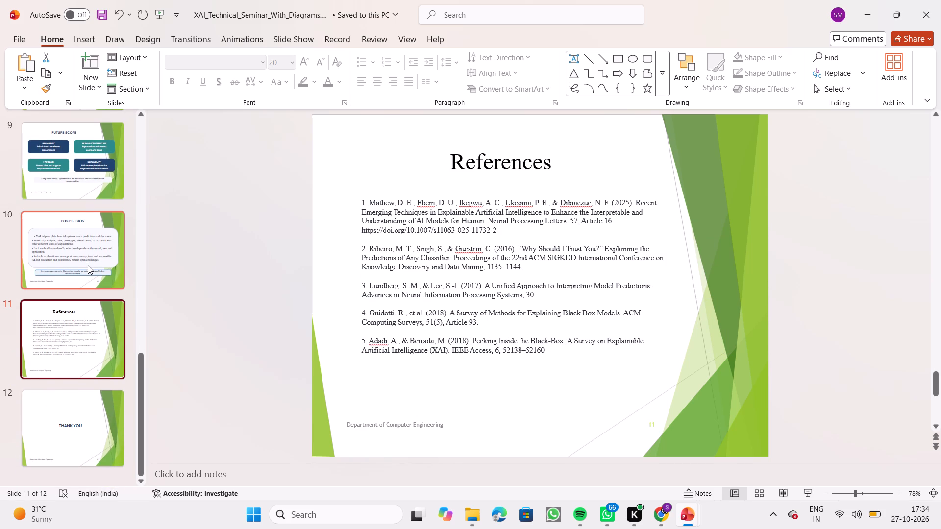
pyautogui.scroll(7, 88, 265)
pyautogui.scroll(-6, 88, 265)
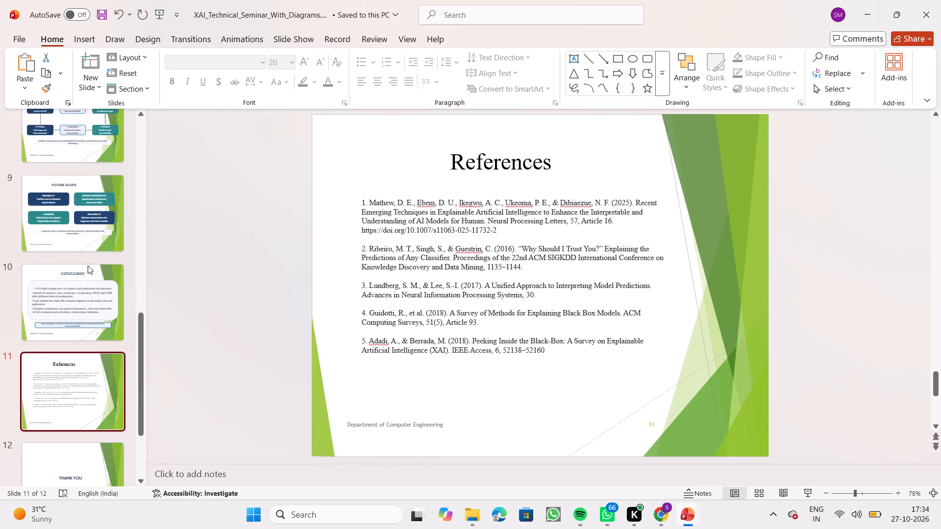
pyautogui.scroll(-6, 88, 265)
pyautogui.scroll(6, 78, 248)
pyautogui.scroll(-2, 78, 248)
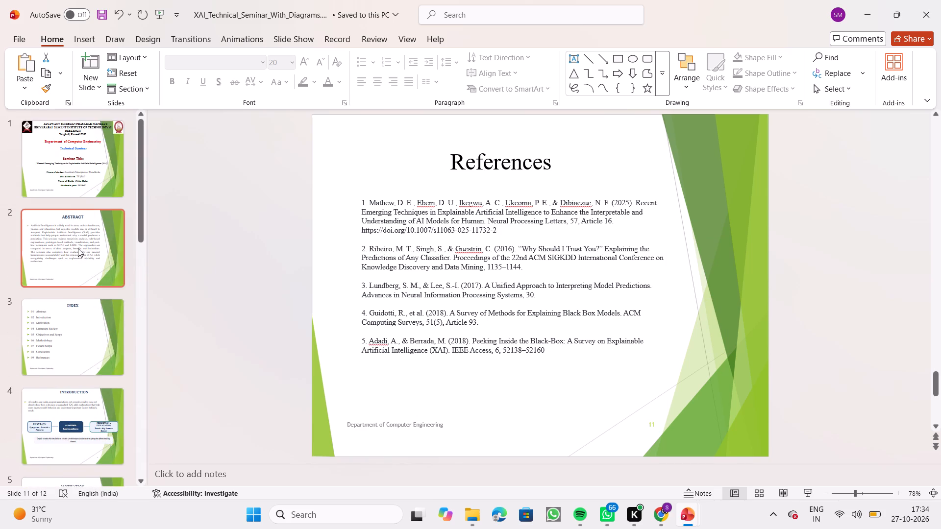
pyautogui.scroll(-4, 78, 248)
pyautogui.scroll(1, 78, 248)
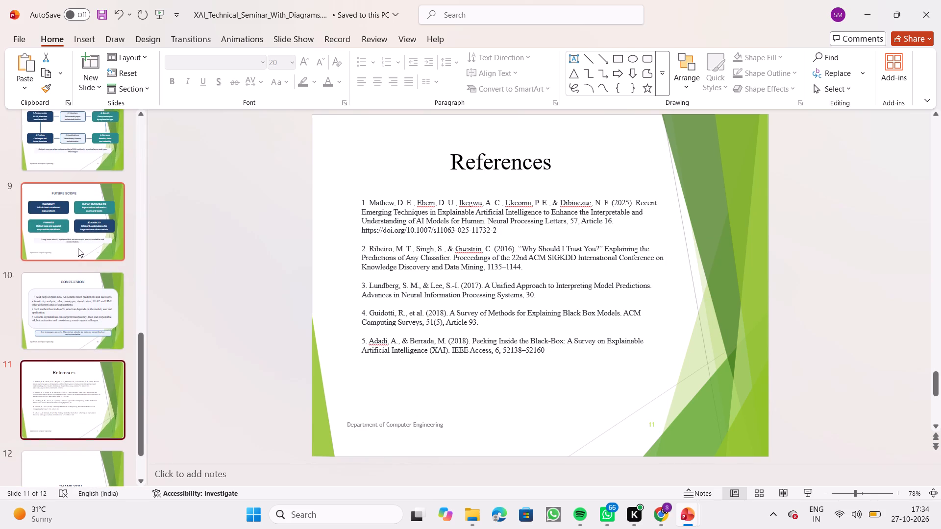
pyautogui.scroll(4, 78, 248)
pyautogui.click(68, 171)
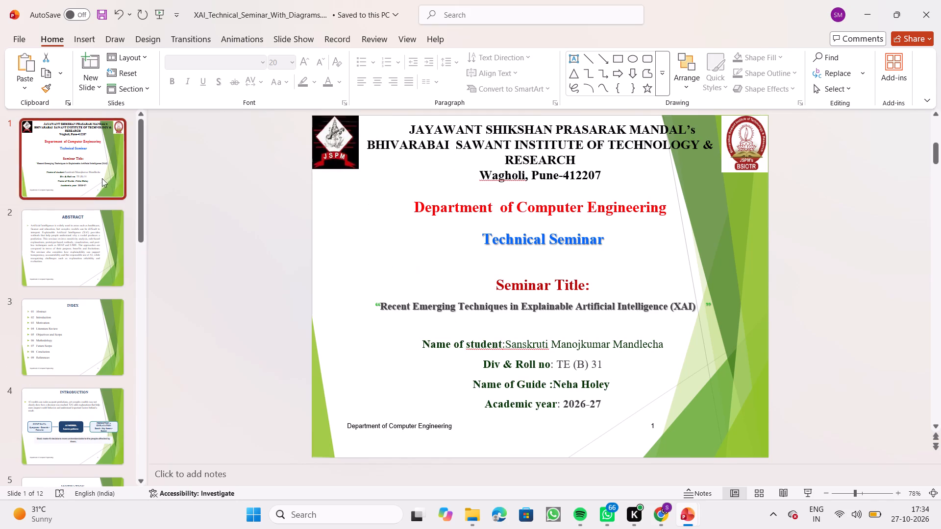
pyautogui.click(96, 256)
pyautogui.click(99, 328)
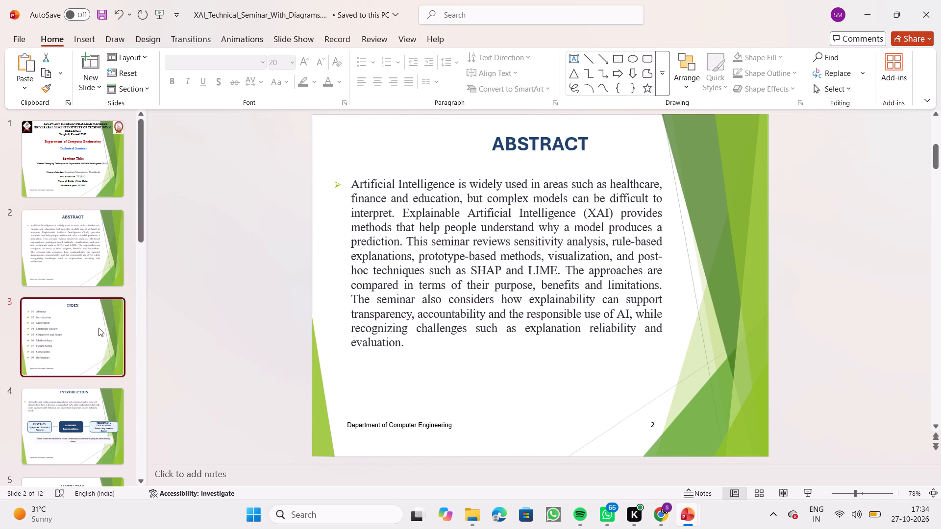
pyautogui.scroll(-4, 99, 328)
pyautogui.click(71, 404)
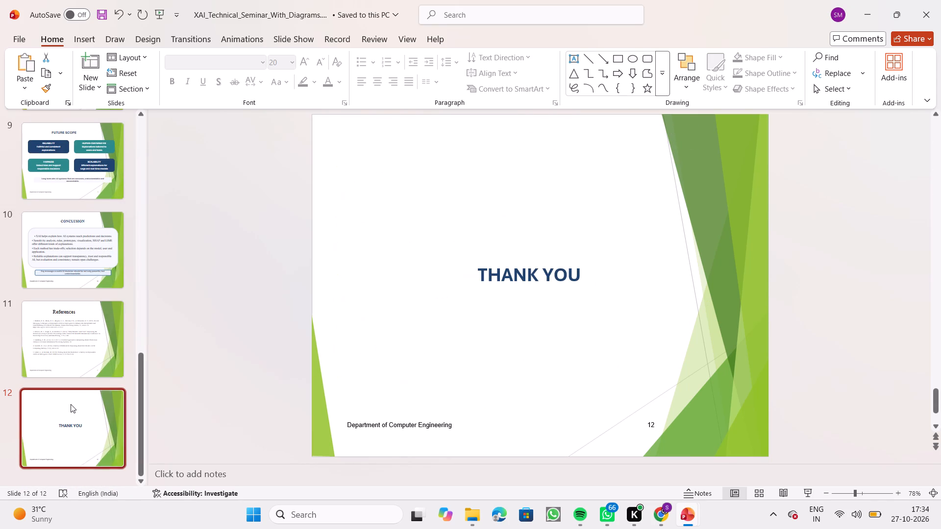
# Increase the font size of the five reference entries on the References slide to 14.
pyautogui.click(78, 361)
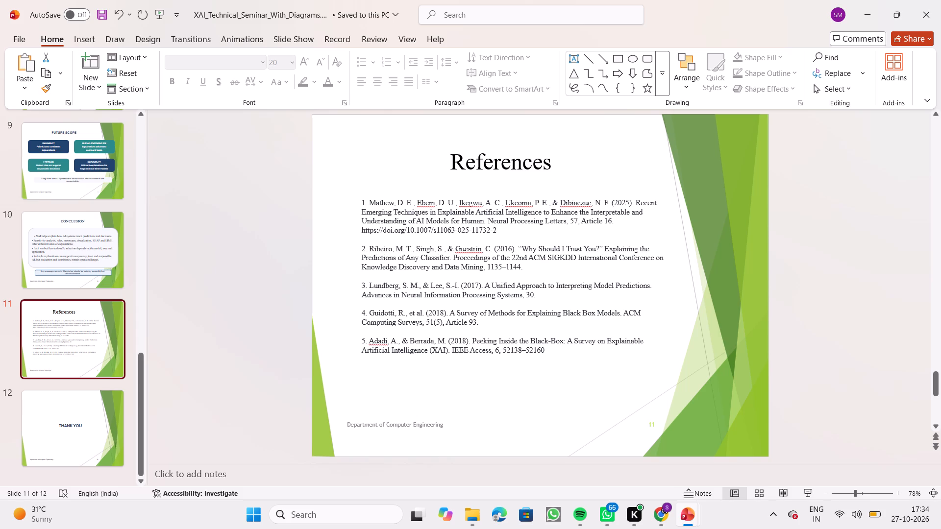
pyautogui.moveTo(370, 202); pyautogui.dragTo(586, 354)
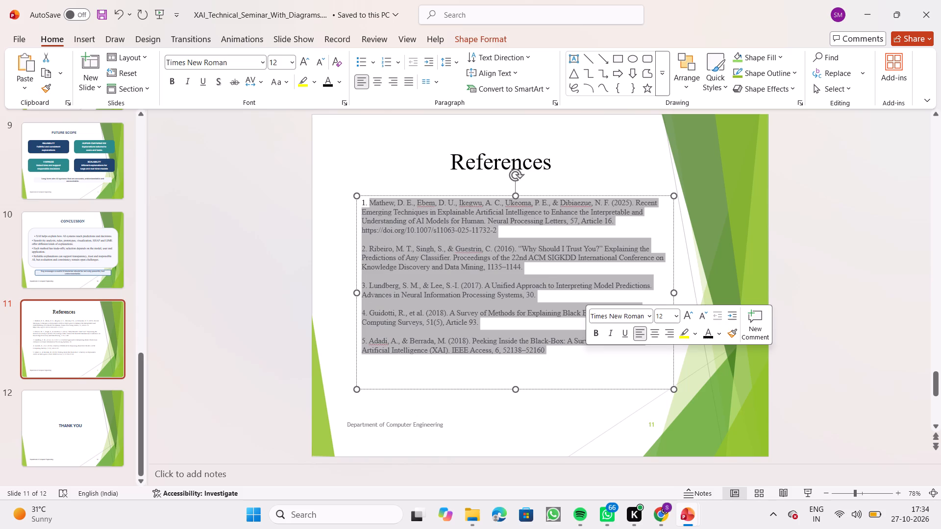
pyautogui.click(688, 316)
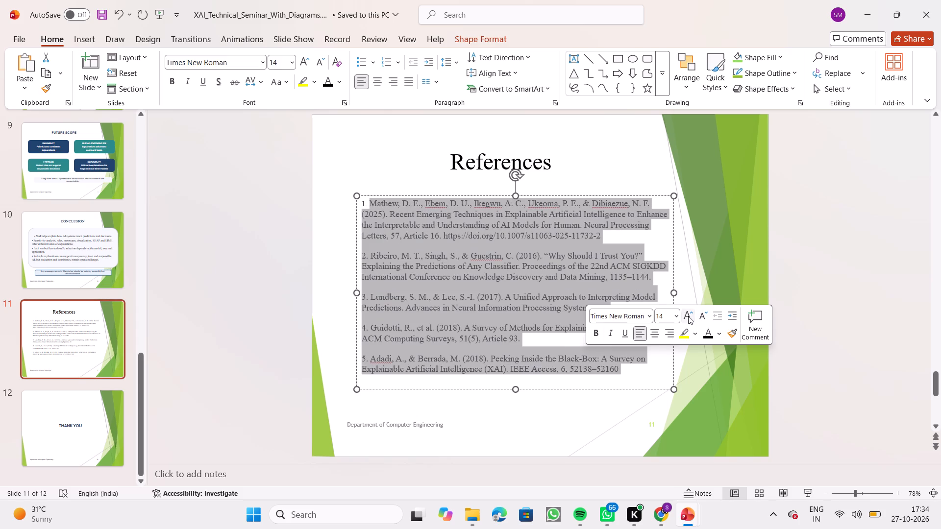
pyautogui.click(688, 316)
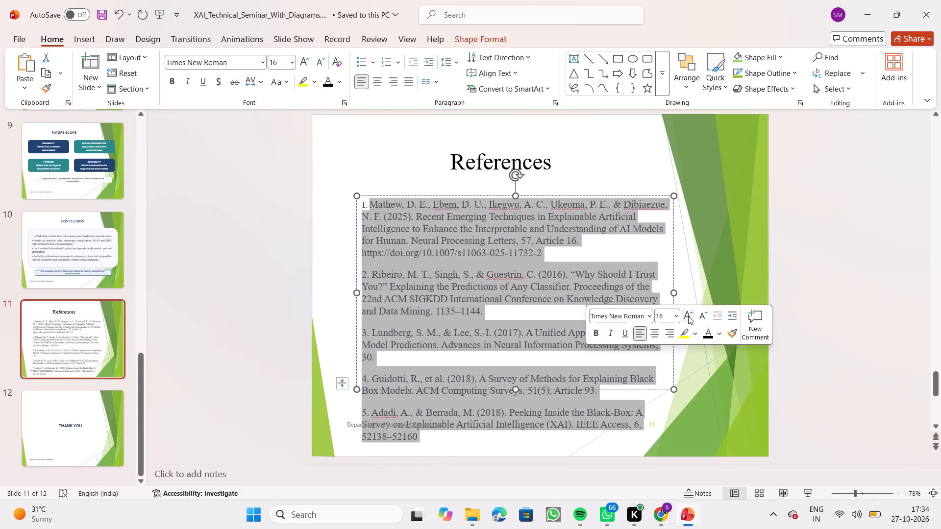
pyautogui.click(703, 316)
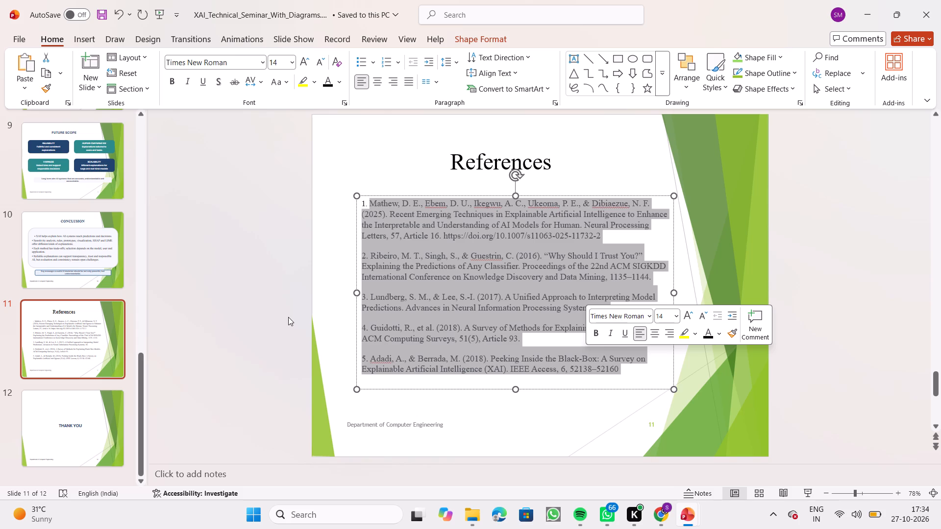
pyautogui.click(288, 317)
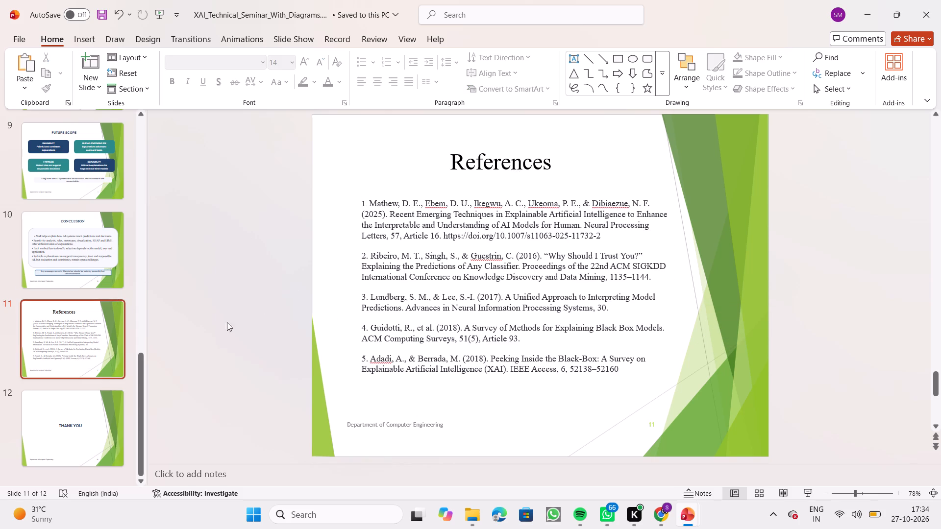
# Examine the CONCLUSION and FUTURE SCOPE slides and look over the other slide thumbnails for remaining formatting differences.
pyautogui.click(49, 264)
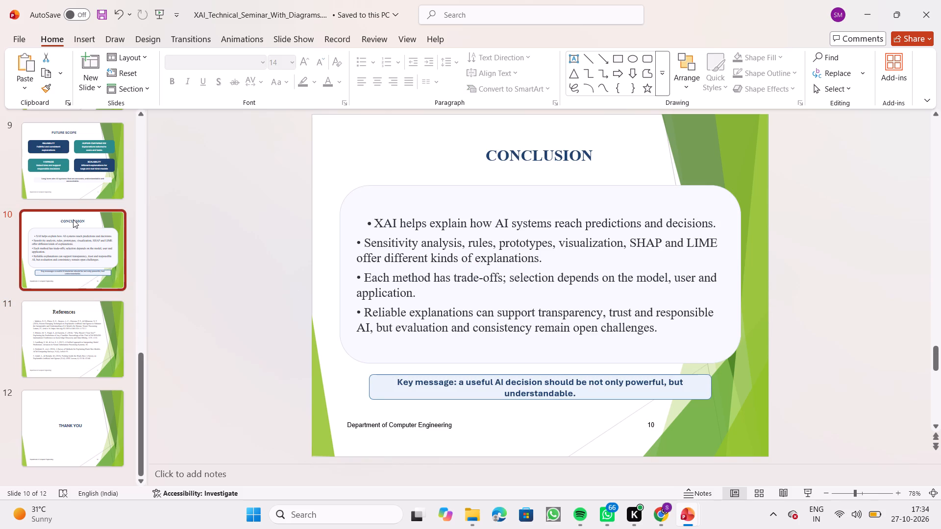
pyautogui.click(80, 191)
pyautogui.scroll(2, 80, 191)
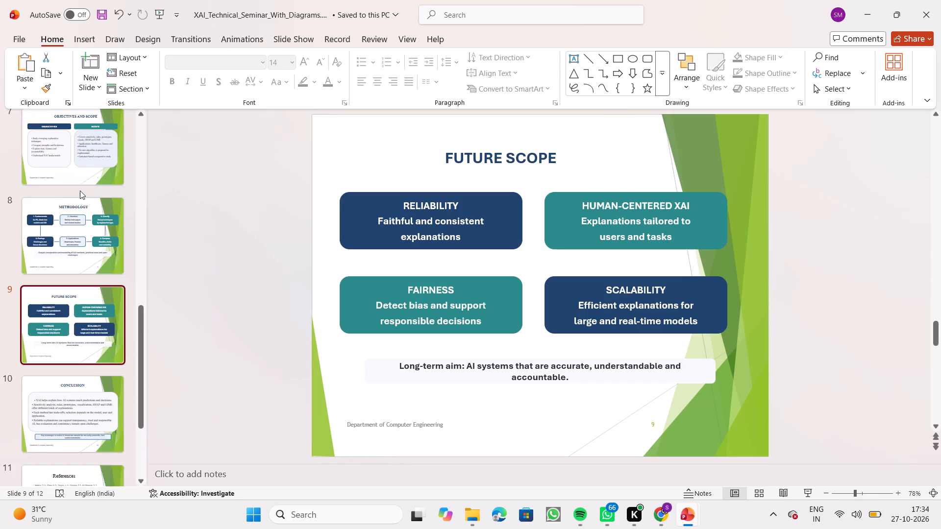
pyautogui.scroll(9, 80, 191)
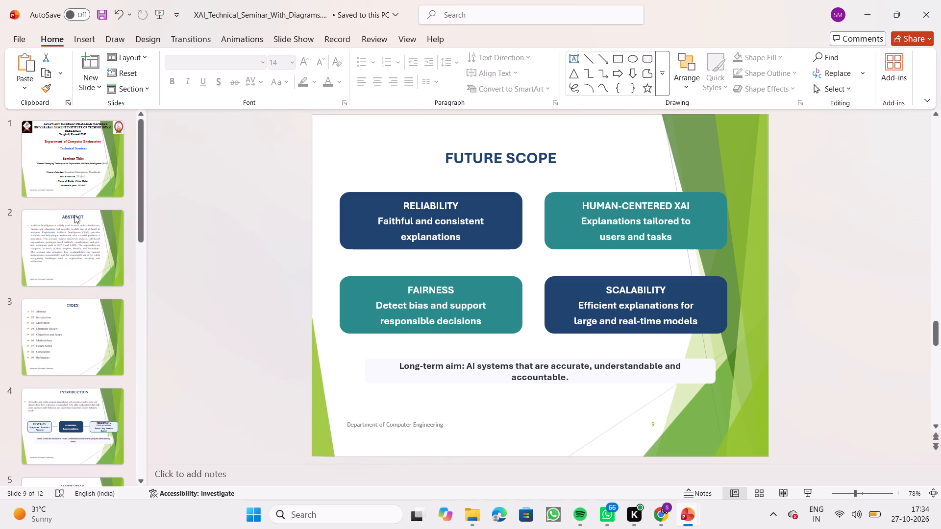
pyautogui.scroll(3, 74, 215)
pyautogui.scroll(-15, 74, 215)
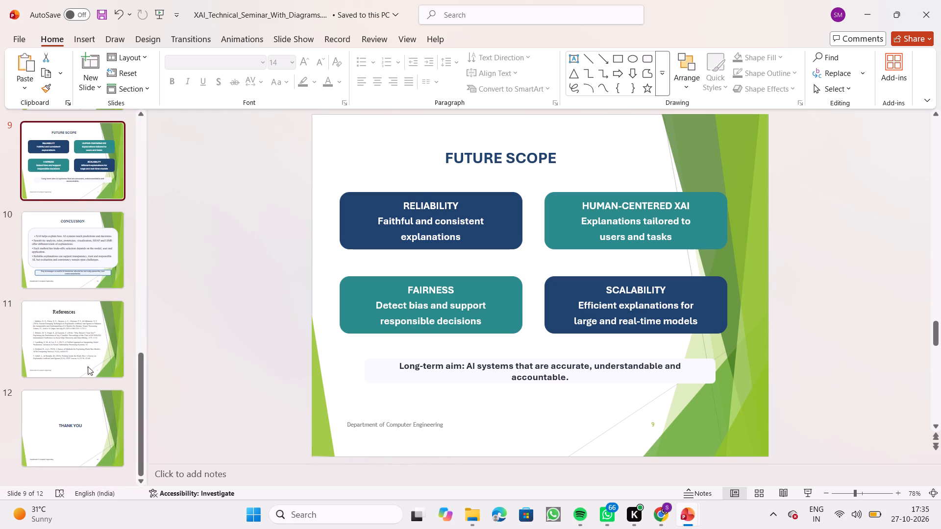
# Review the slides backwards from THANK YOU through References, CONCLUSION and METHODOLOGY to the LITERATURE REVIEW slide, checking their layout.
pyautogui.click(84, 405)
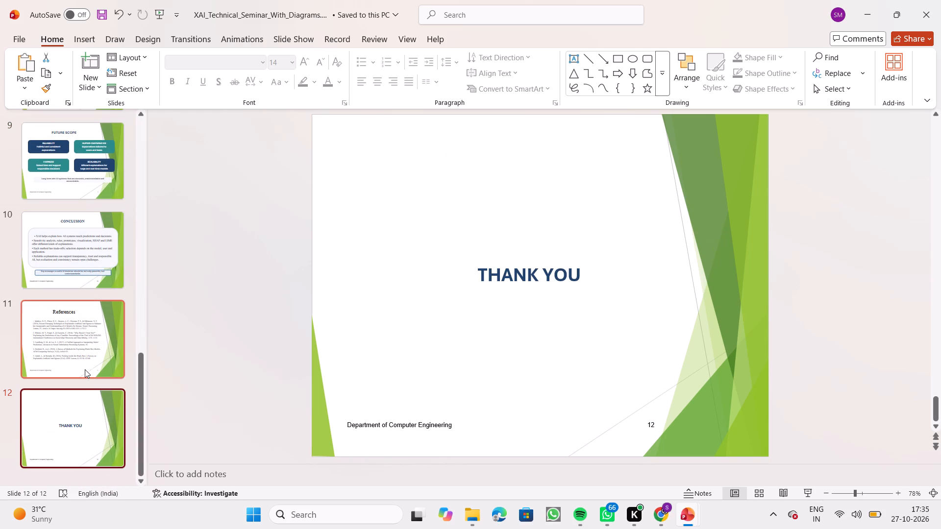
pyautogui.click(87, 364)
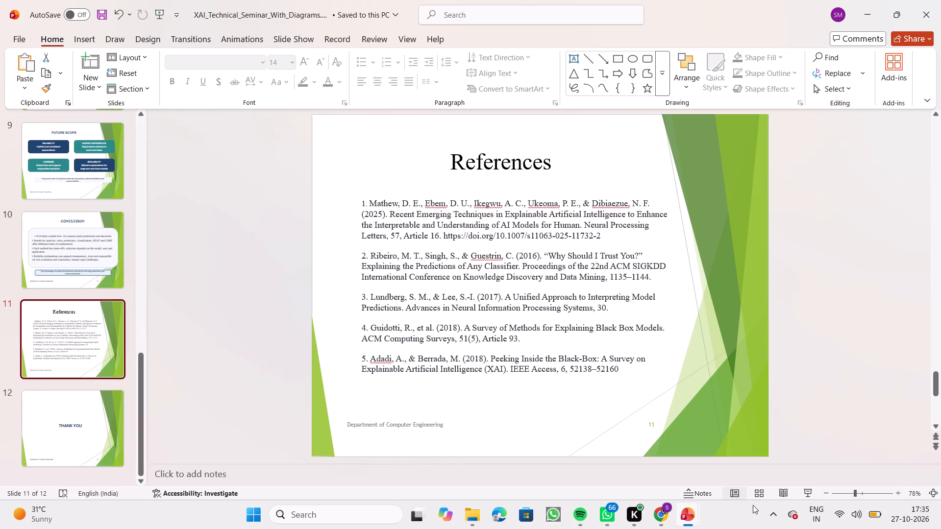
pyautogui.press('Up')
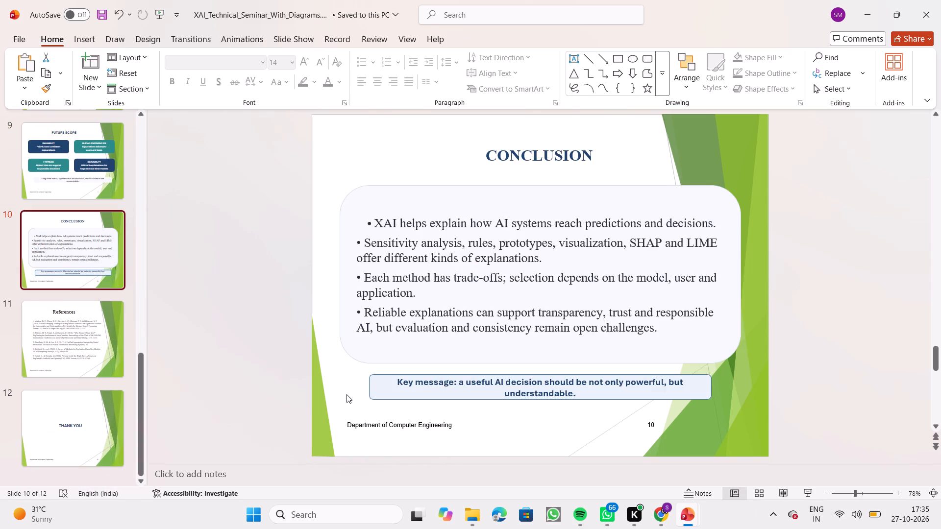
pyautogui.press('Up')
pyautogui.press('Up')
pyautogui.press('Up')
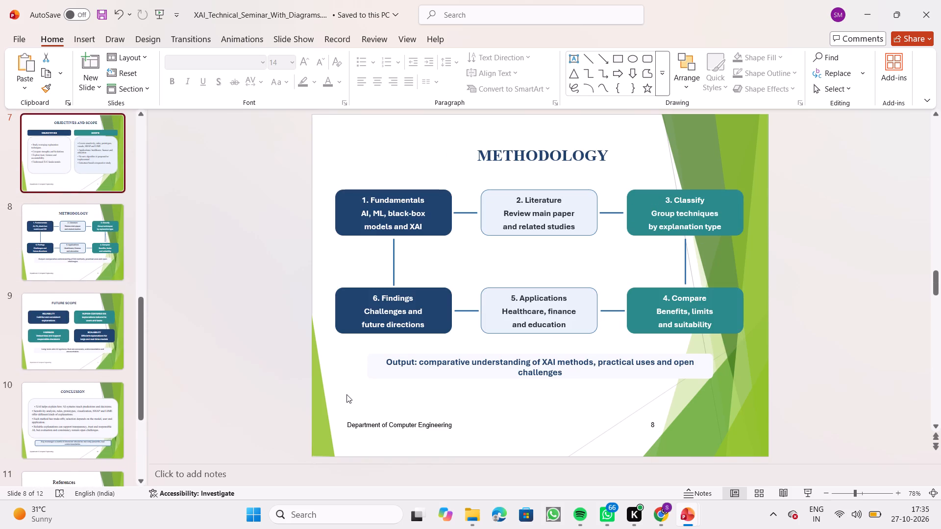
pyautogui.press('Up')
pyautogui.press('Up')
pyautogui.press('Down')
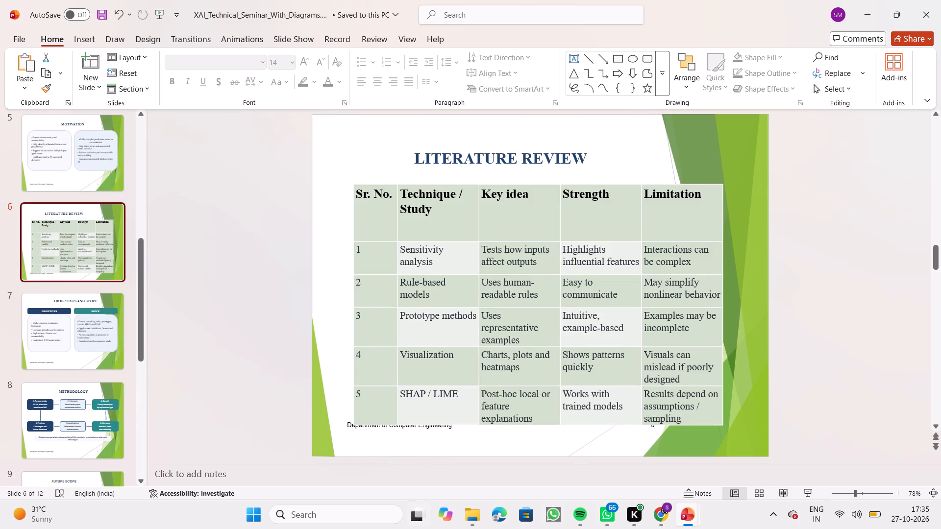
# Reduce the height of the LITERATURE REVIEW table and reposition it between the slide title and the footer.
pyautogui.click(491, 187)
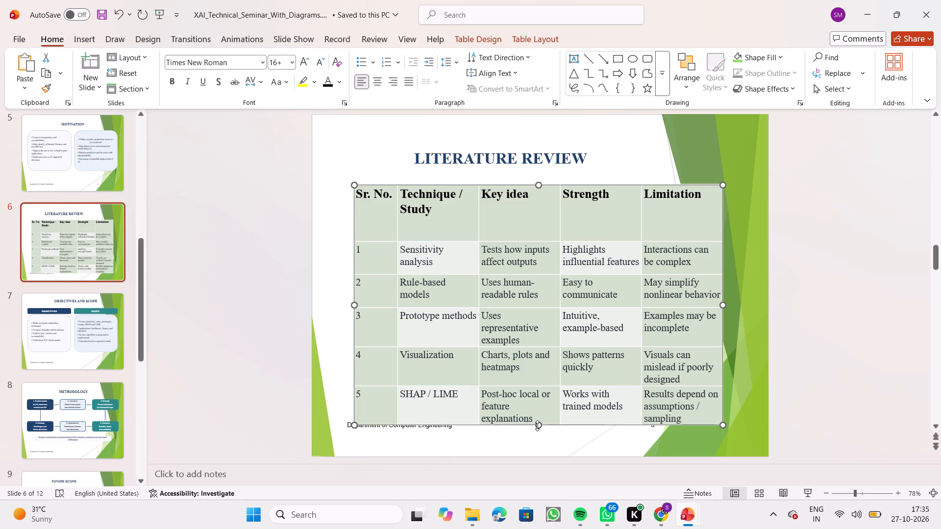
pyautogui.moveTo(537, 426); pyautogui.dragTo(540, 410)
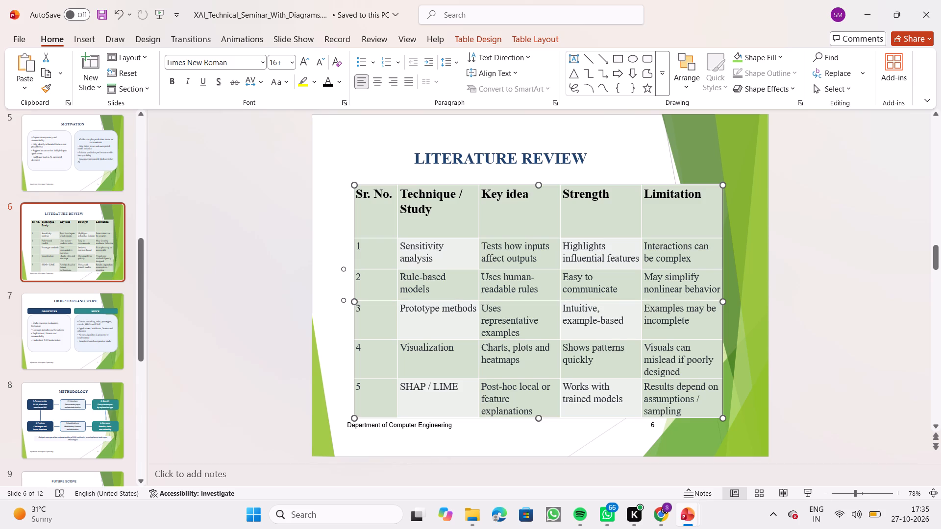
pyautogui.moveTo(351, 284); pyautogui.dragTo(336, 284)
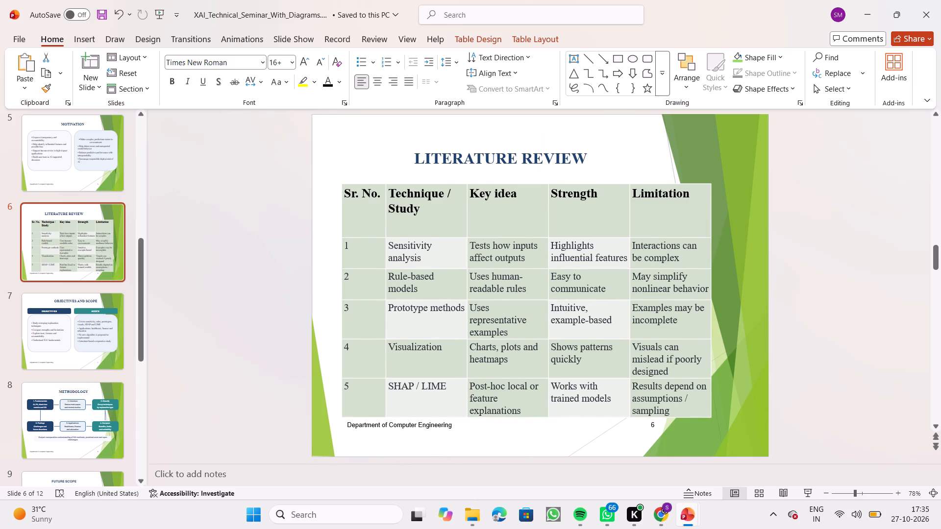
pyautogui.moveTo(336, 284); pyautogui.dragTo(333, 273)
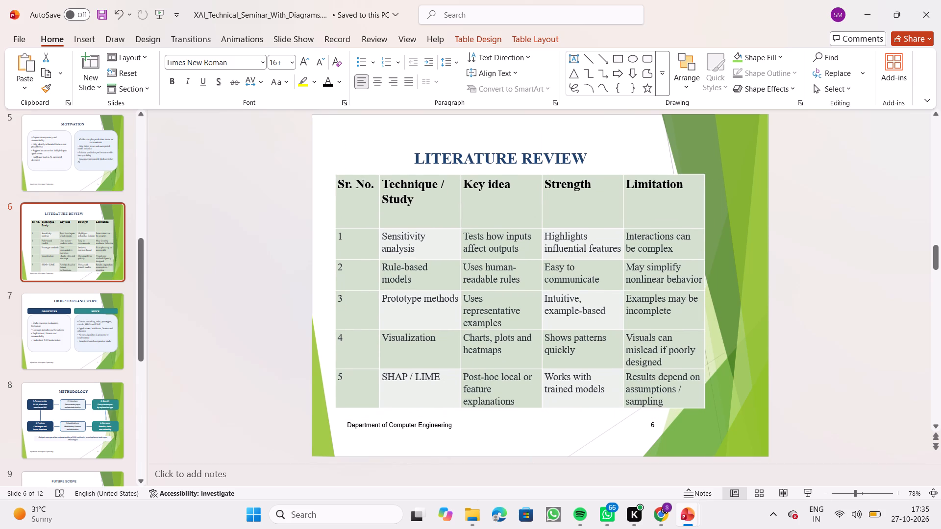
pyautogui.moveTo(333, 273); pyautogui.dragTo(335, 281)
pyautogui.click(258, 291)
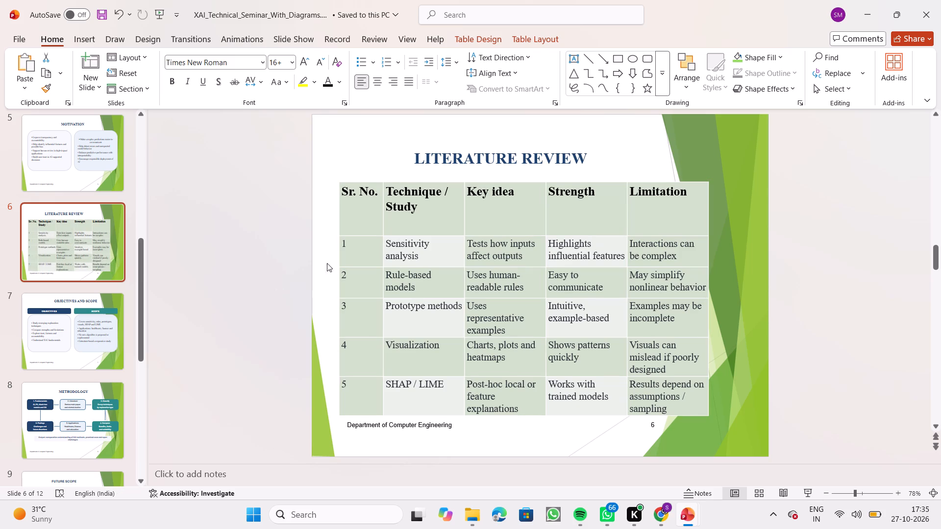
# Apply a light table style with thin black gridlines and no cell fill to the LITERATURE REVIEW table.
pyautogui.click(418, 223)
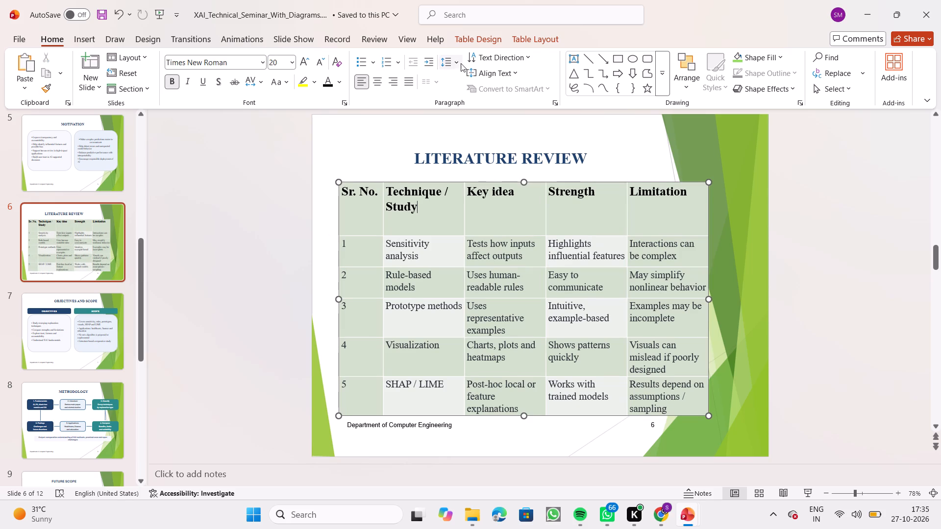
pyautogui.click(474, 41)
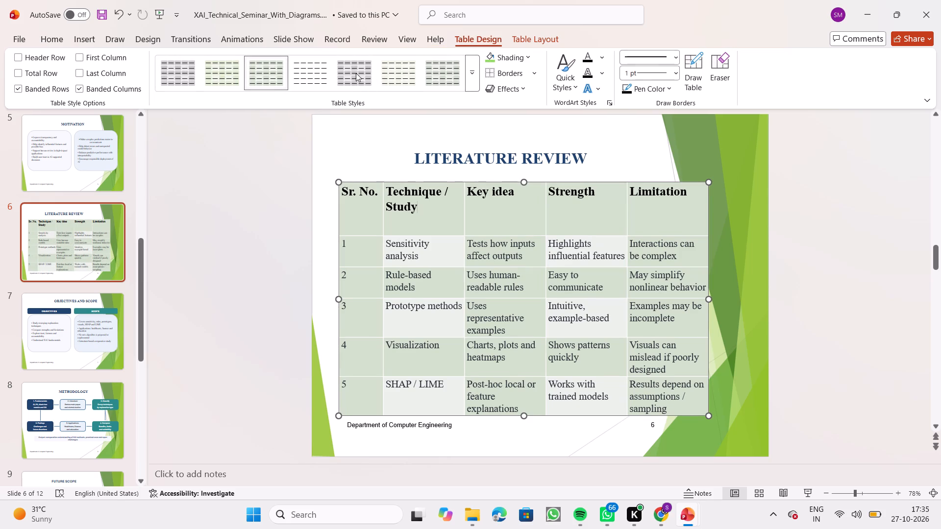
pyautogui.click(470, 76)
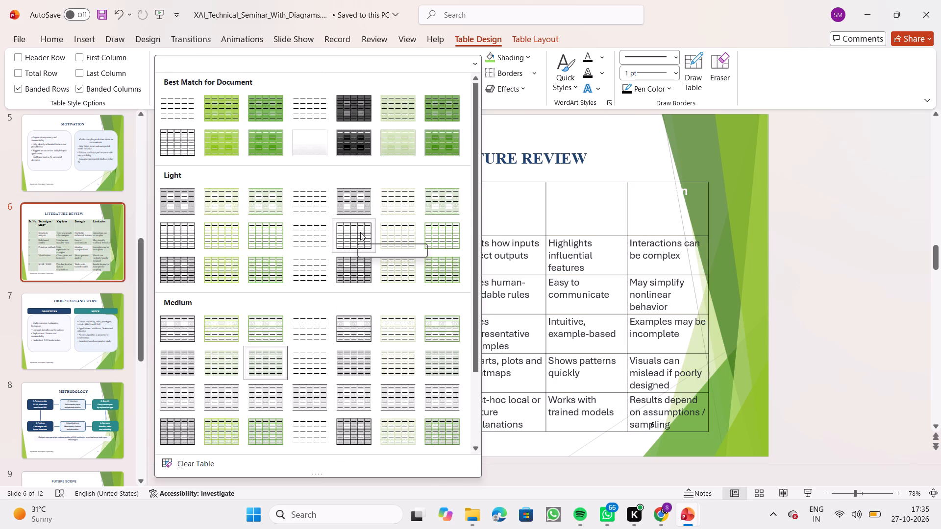
pyautogui.click(360, 232)
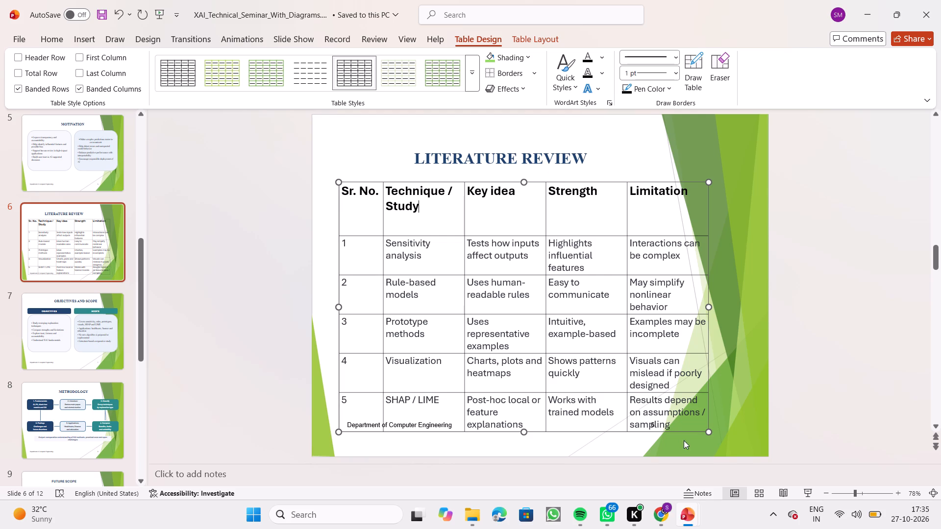
# Shrink the restyled LITERATURE REVIEW table and move it up beneath the title so it clears the footer and slide number.
pyautogui.moveTo(708, 432); pyautogui.dragTo(697, 408)
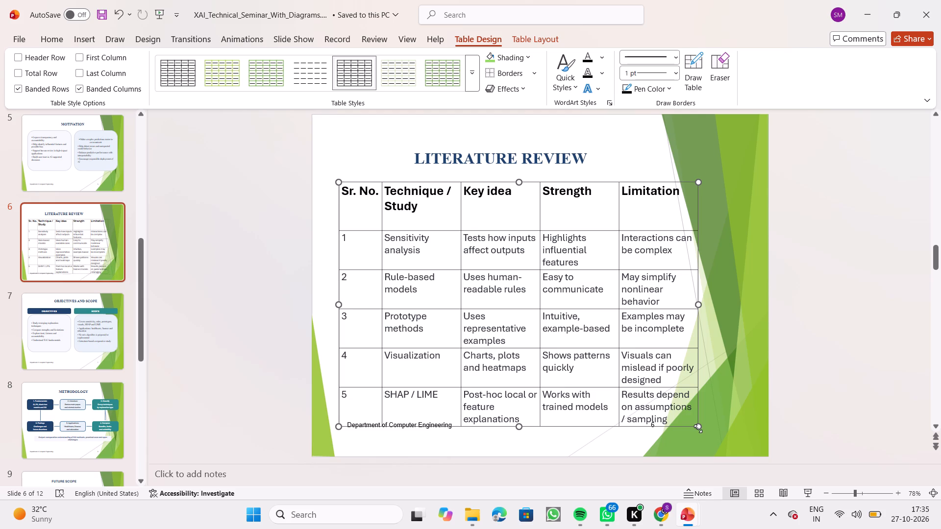
pyautogui.moveTo(698, 429); pyautogui.dragTo(694, 417)
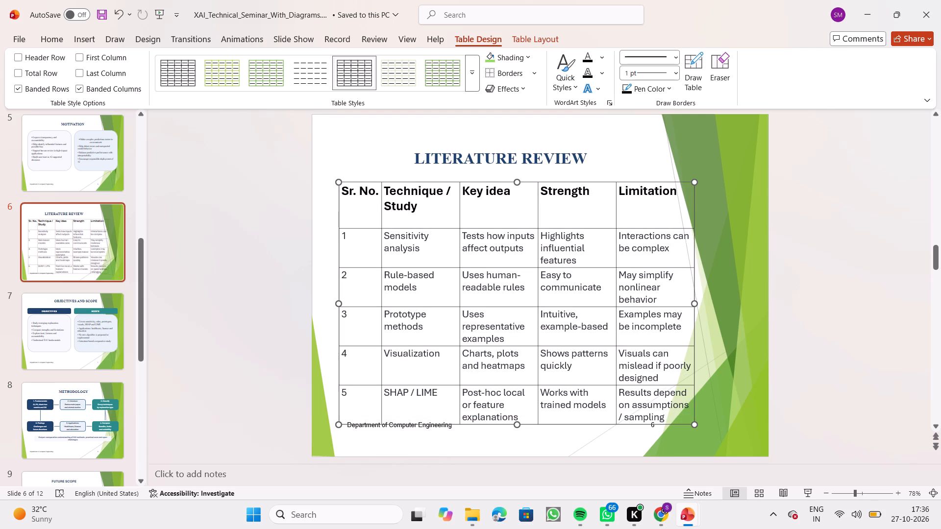
pyautogui.moveTo(518, 424); pyautogui.dragTo(520, 414)
pyautogui.moveTo(517, 424); pyautogui.dragTo(517, 418)
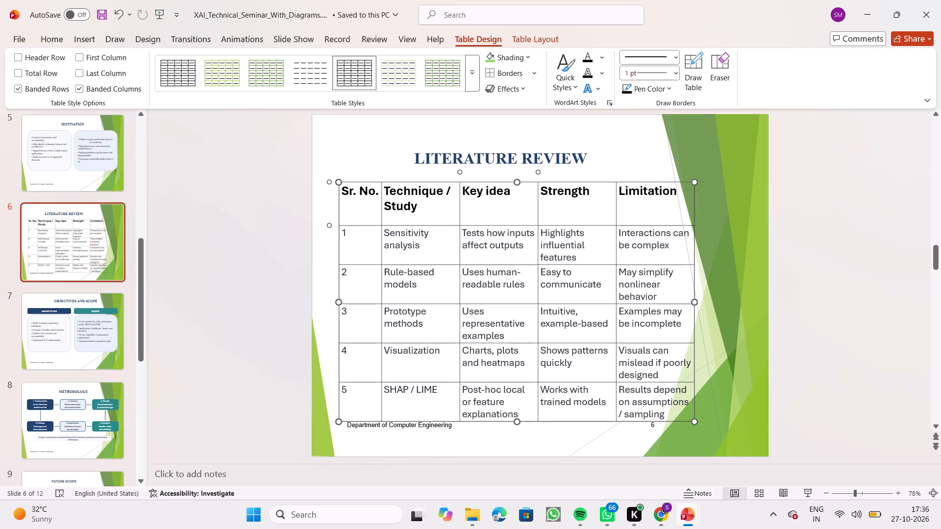
pyautogui.moveTo(529, 183); pyautogui.dragTo(540, 172)
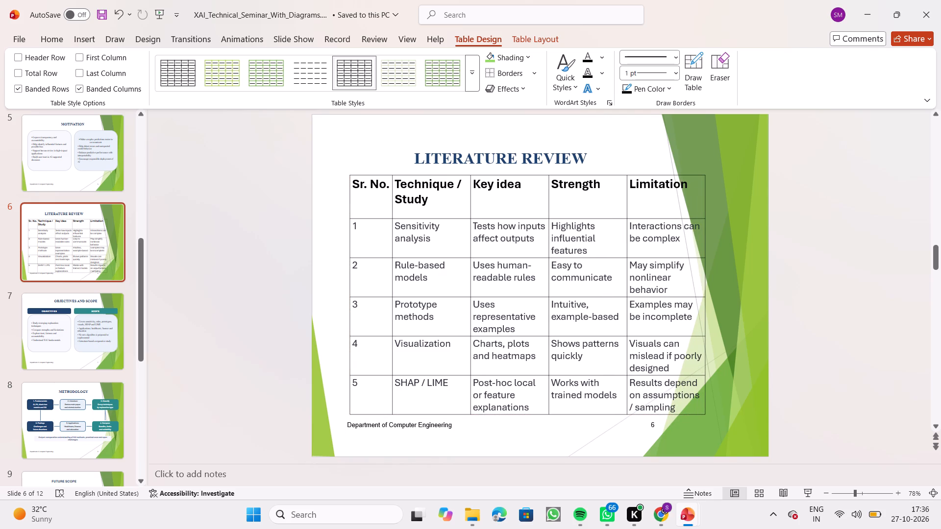
pyautogui.moveTo(540, 172); pyautogui.dragTo(532, 172)
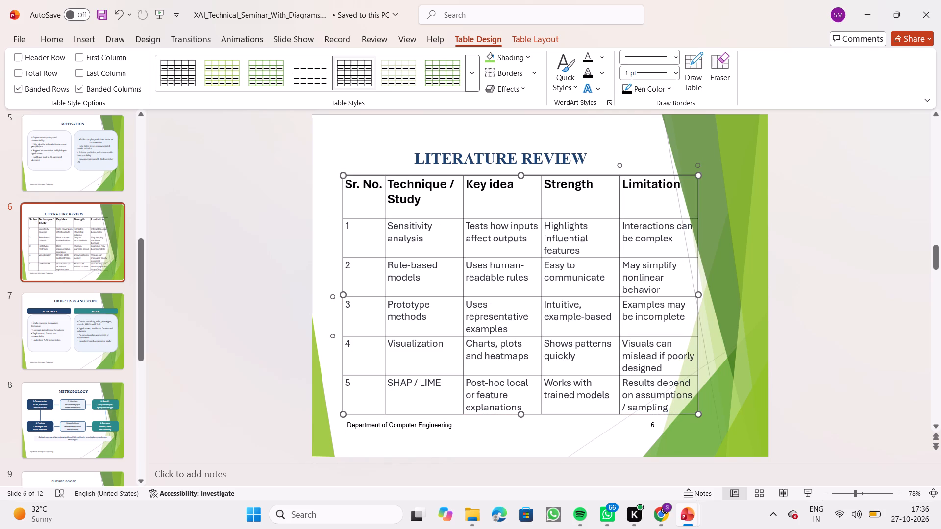
pyautogui.click(730, 307)
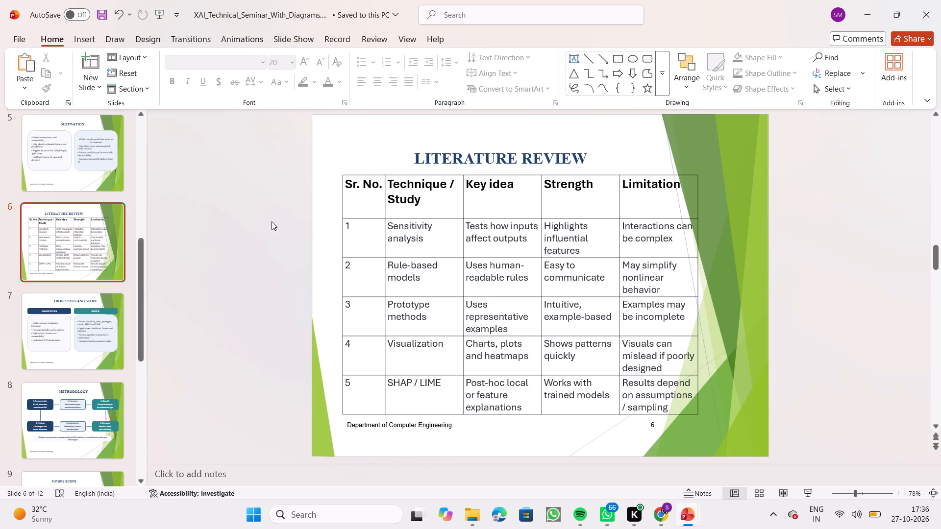
# Review the whole deck again, from the title slide to THANK YOU, checking slide order, headings and the restyled literature table.
pyautogui.click(78, 321)
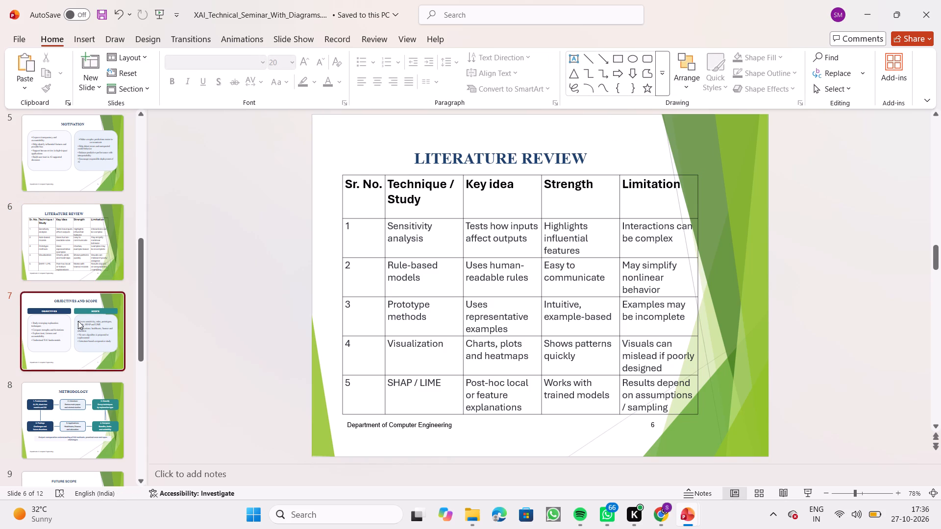
pyautogui.scroll(-5, 78, 321)
pyautogui.scroll(2, 78, 321)
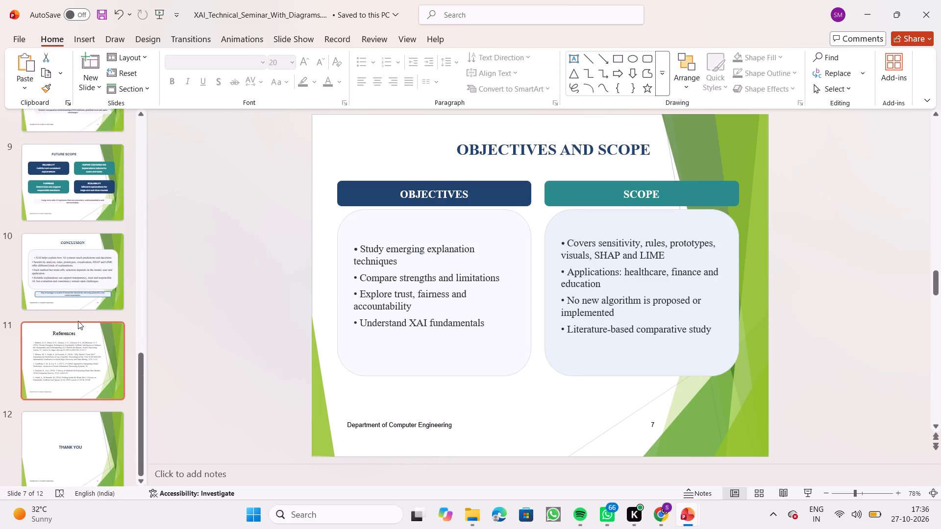
pyautogui.scroll(12, 78, 321)
pyautogui.click(87, 178)
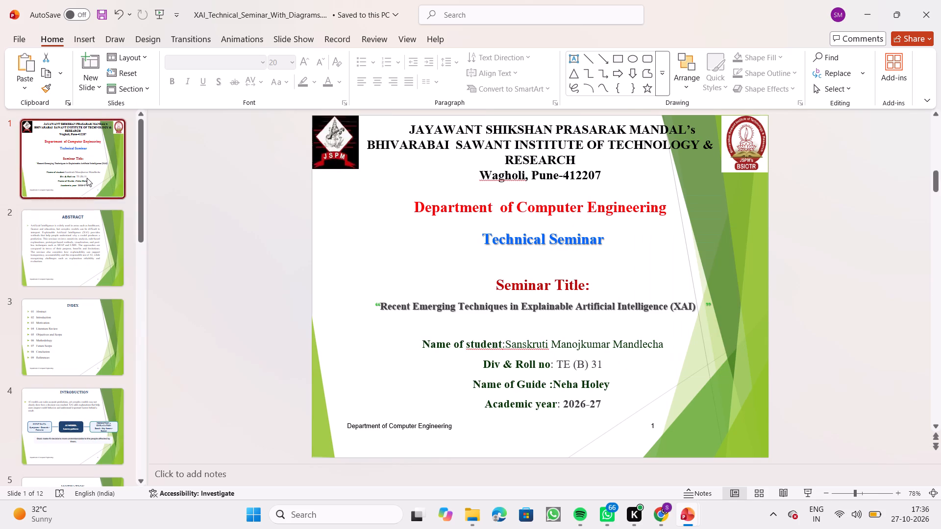
pyautogui.click(69, 252)
pyautogui.click(69, 322)
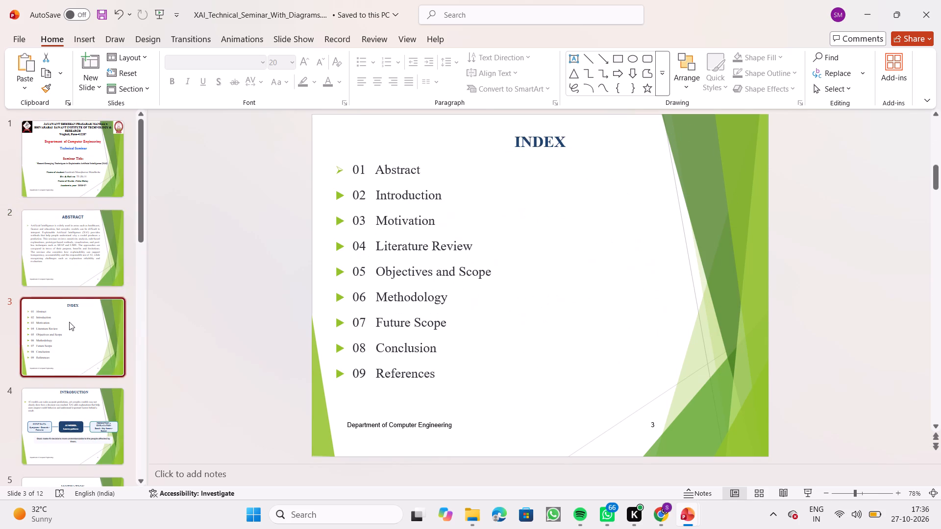
pyautogui.scroll(-1, 69, 322)
pyautogui.click(62, 349)
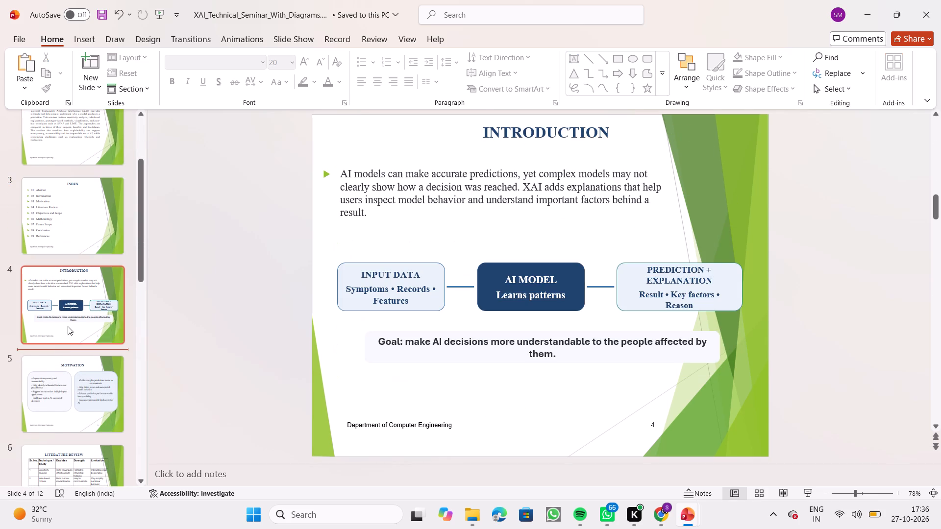
pyautogui.click(68, 326)
pyautogui.scroll(-1, 74, 313)
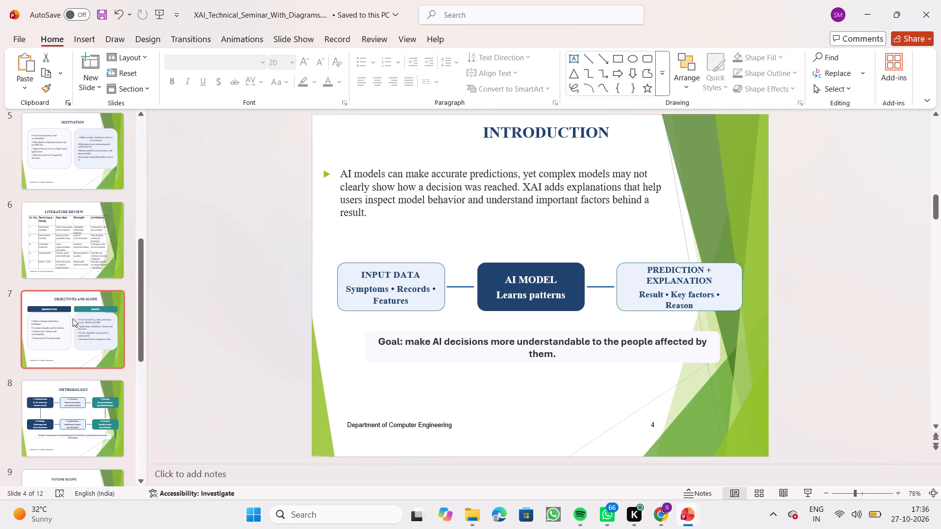
pyautogui.click(69, 326)
pyautogui.click(72, 374)
pyautogui.scroll(-3, 72, 374)
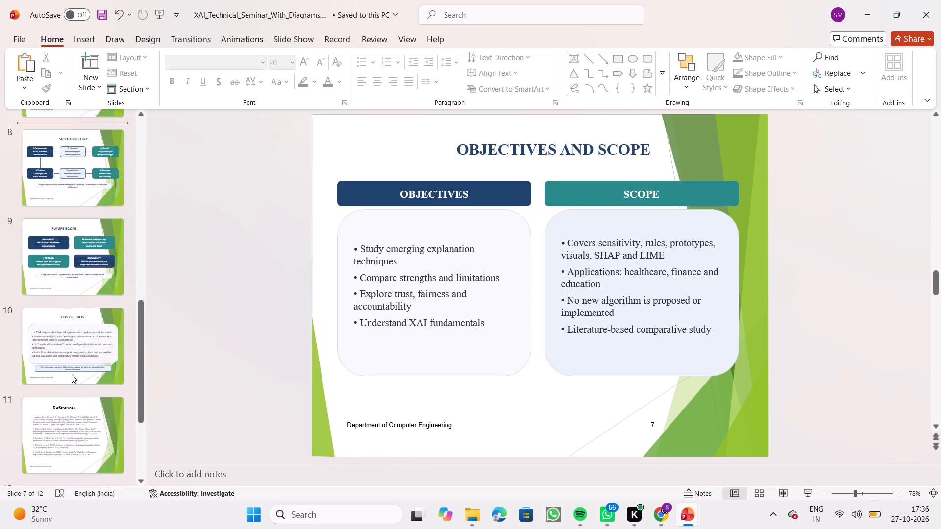
pyautogui.scroll(-1, 72, 374)
pyautogui.click(95, 249)
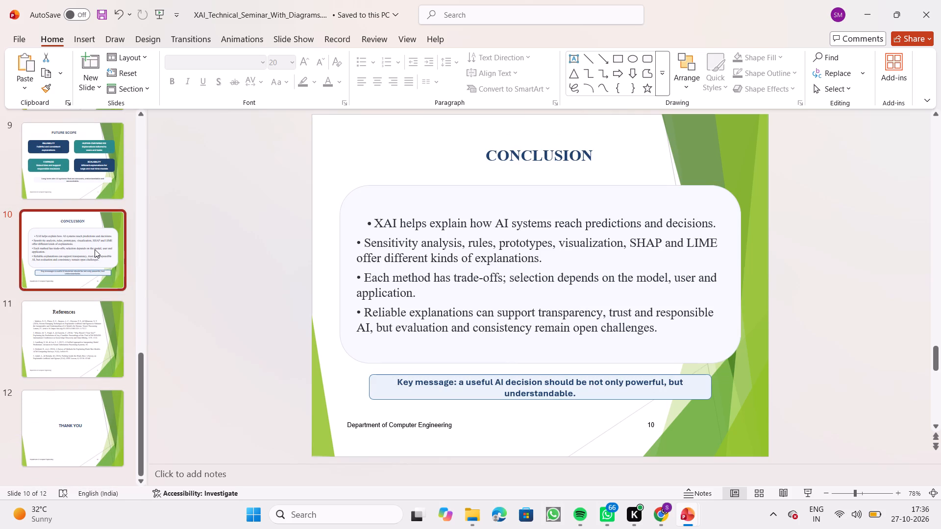
pyautogui.scroll(-1, 95, 249)
pyautogui.scroll(7, 95, 249)
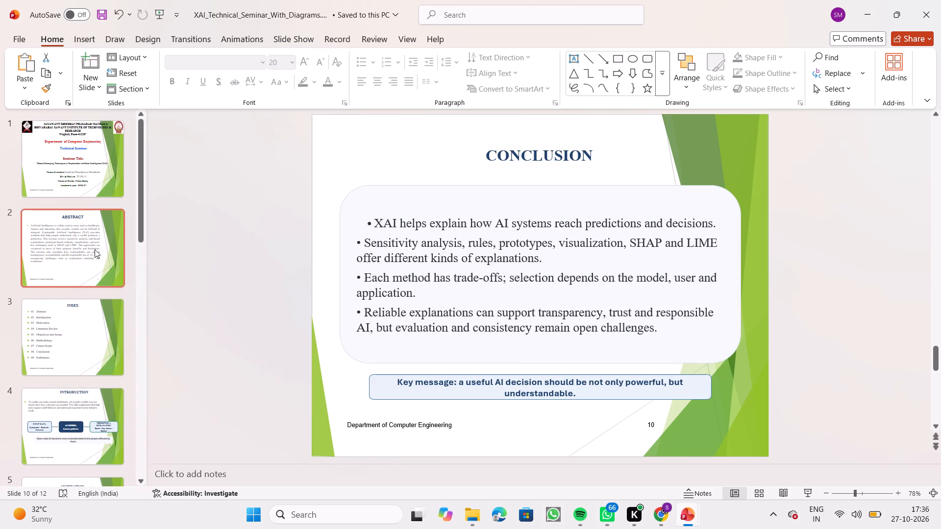
pyautogui.click(83, 269)
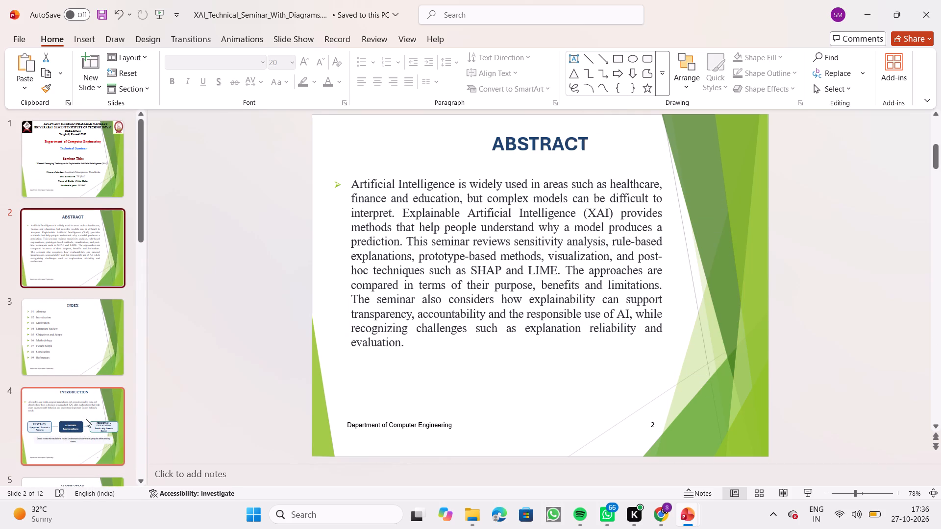
pyautogui.scroll(-1, 86, 419)
pyautogui.click(77, 415)
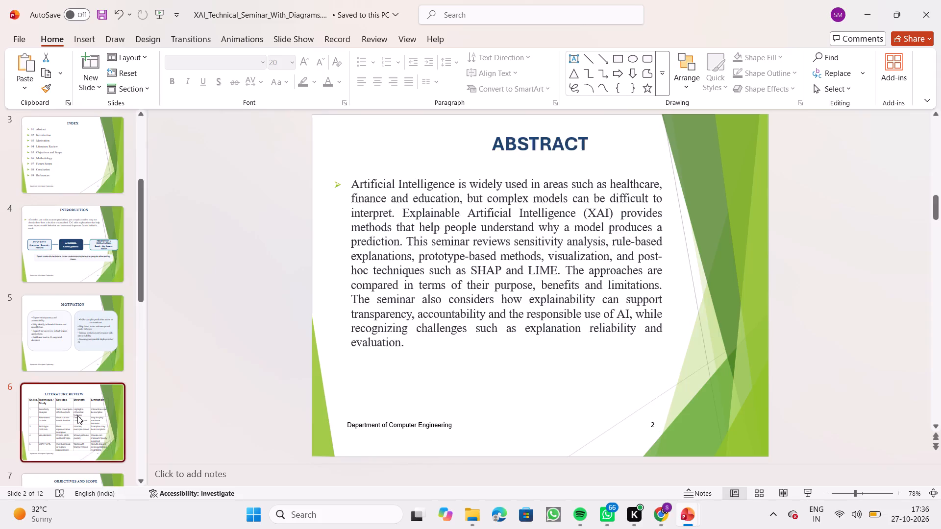
pyautogui.scroll(-2, 77, 415)
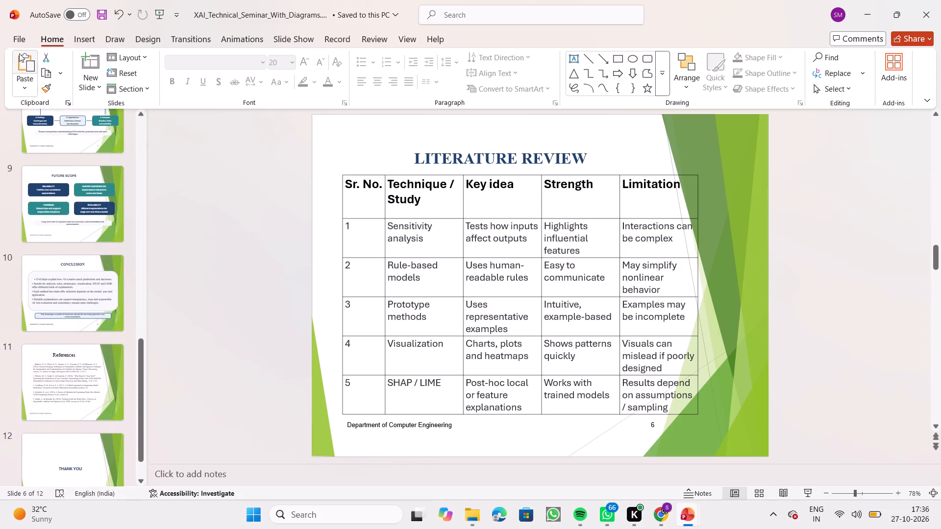
# Open the Save As options for the presentation.
pyautogui.click(13, 38)
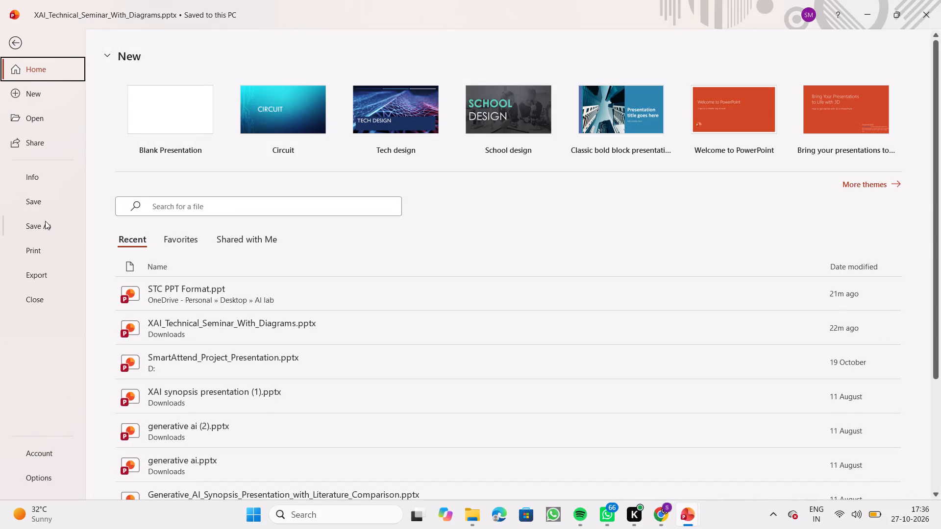
pyautogui.click(45, 223)
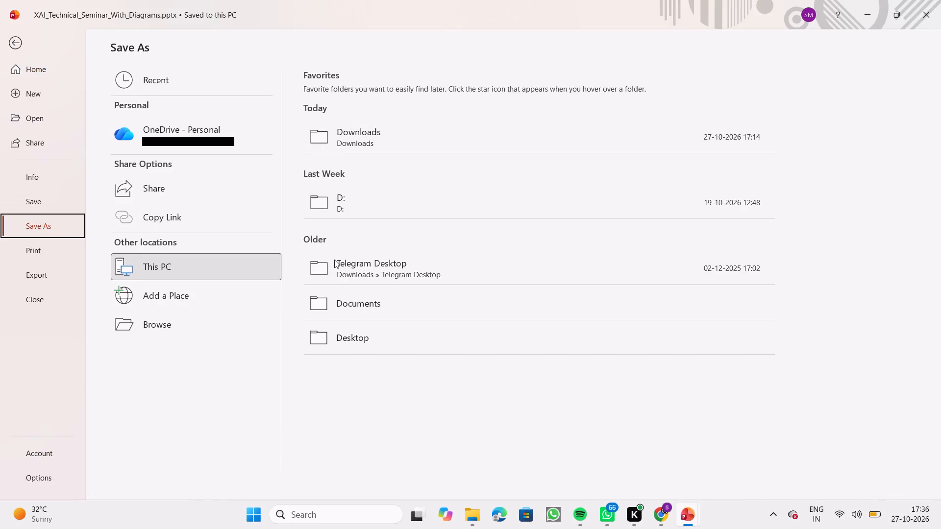
pyautogui.doubleClick(180, 271)
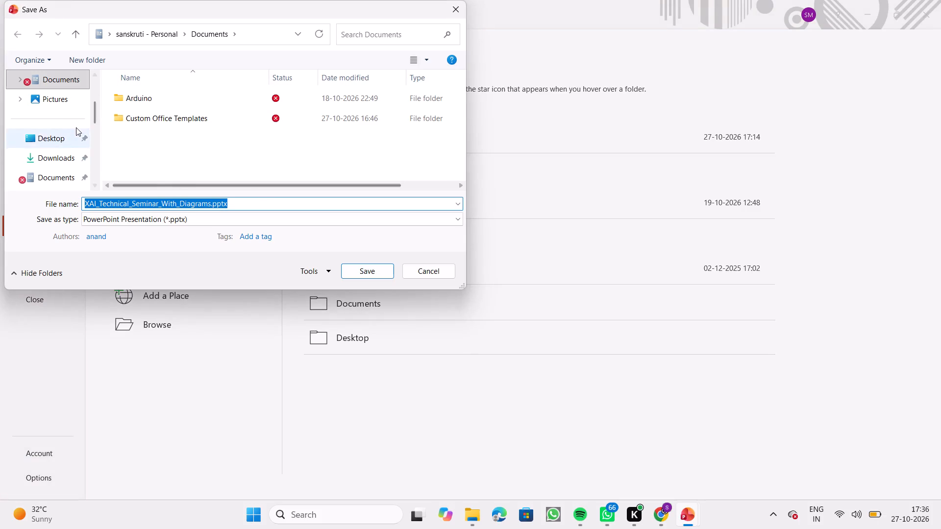
pyautogui.scroll(-5, 56, 140)
pyautogui.click(73, 95)
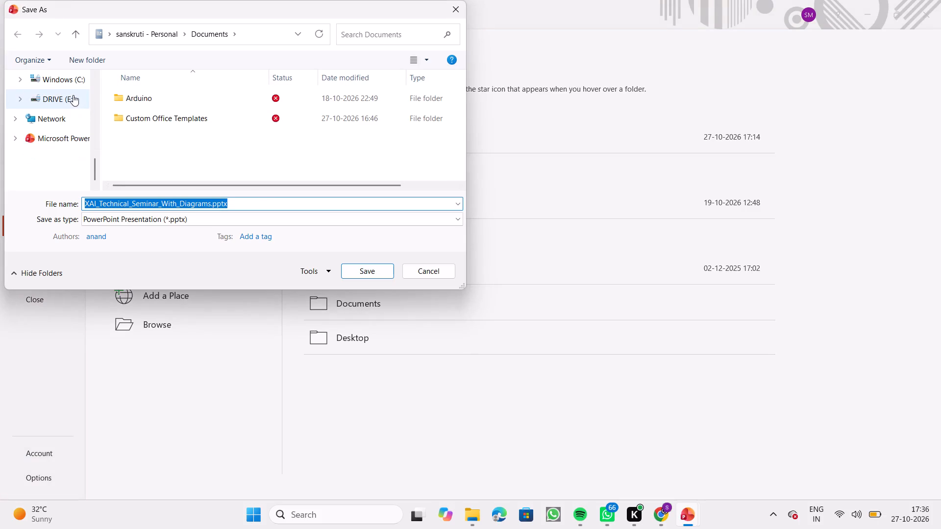
pyautogui.doubleClick(137, 96)
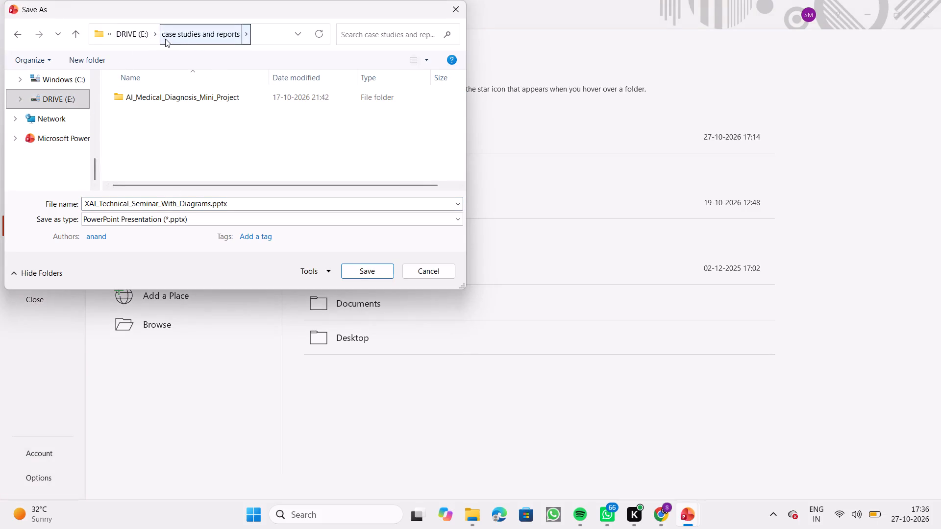